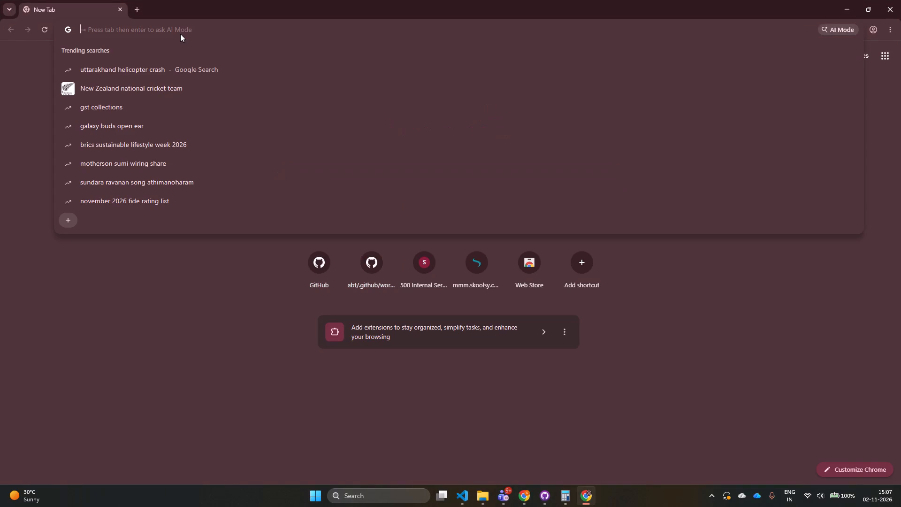
Go to GitHub and open the Collaborators and teams settings of the aslp-org/control-panel repository.
{"action": "type", "text": "github"}
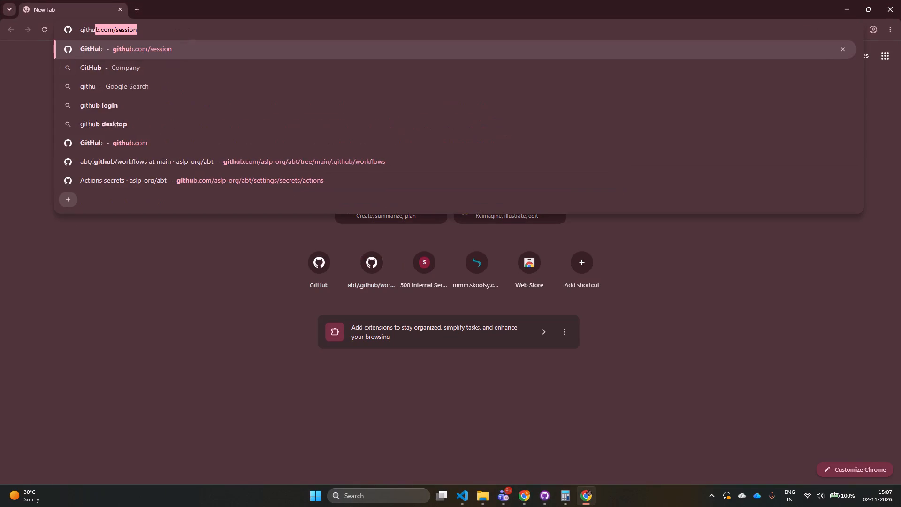
{"action": "key", "text": "Return"}
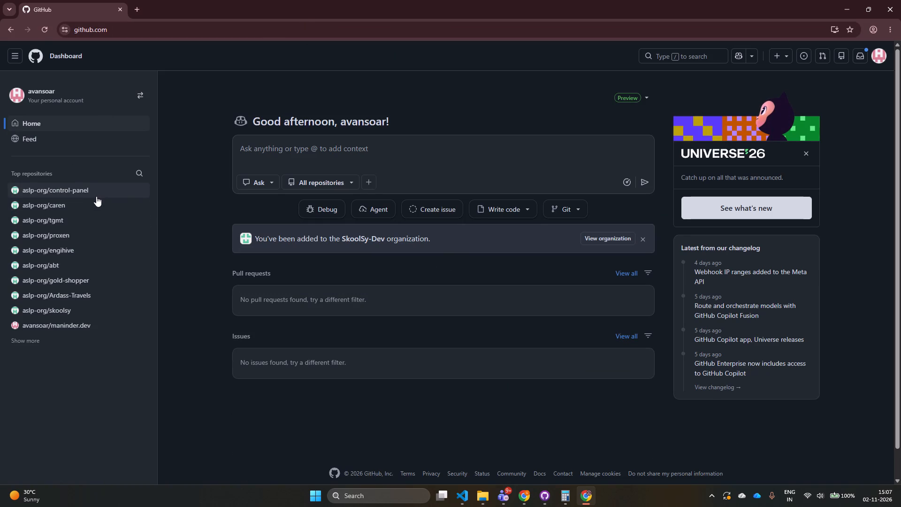
{"action": "left_click", "coordinate": [96, 196]}
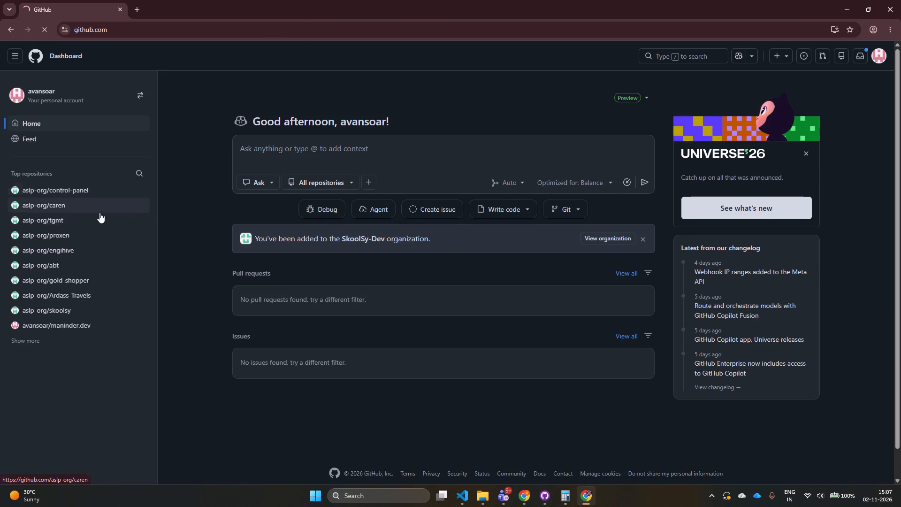
{"action": "left_click", "coordinate": [460, 81]}
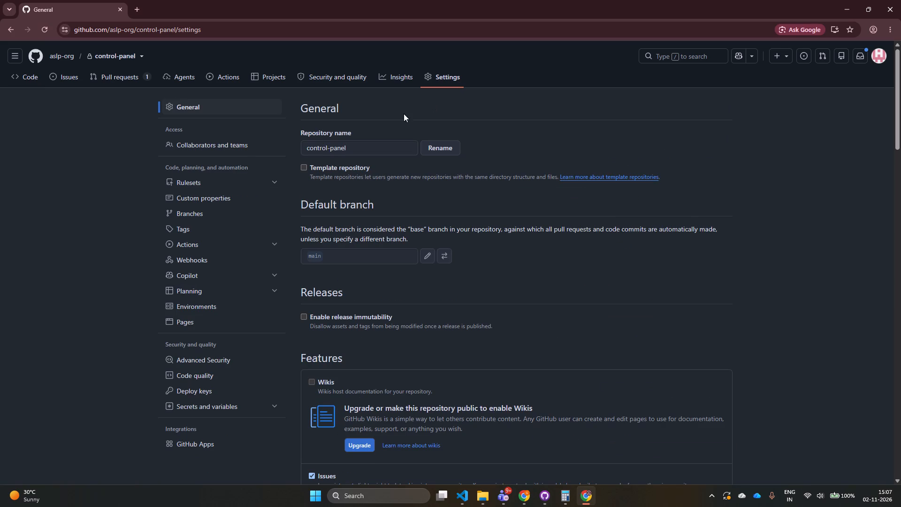
{"action": "left_click", "coordinate": [237, 145]}
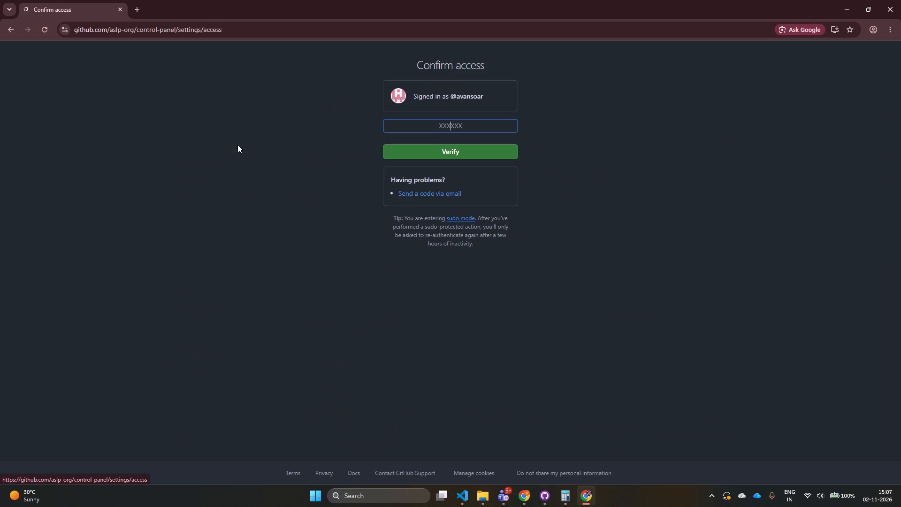
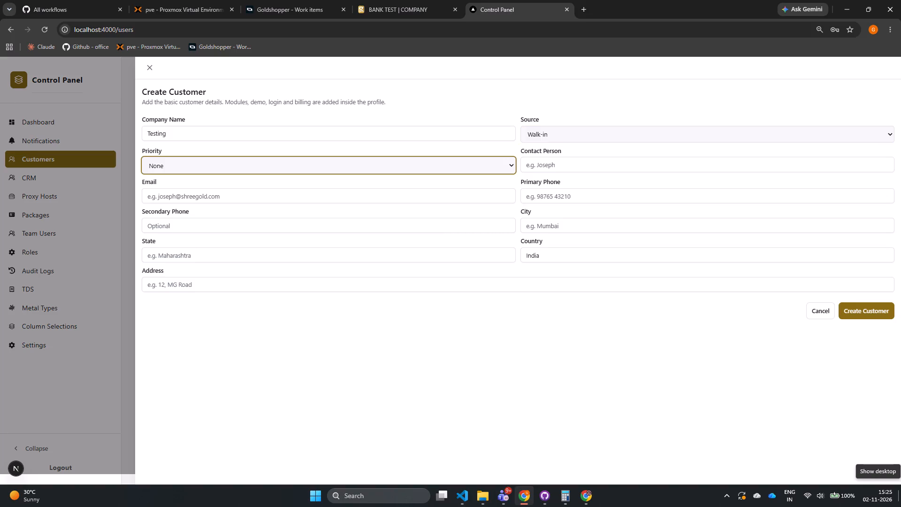
Set the new customer's priority to High.
{"action": "key", "text": "Return"}
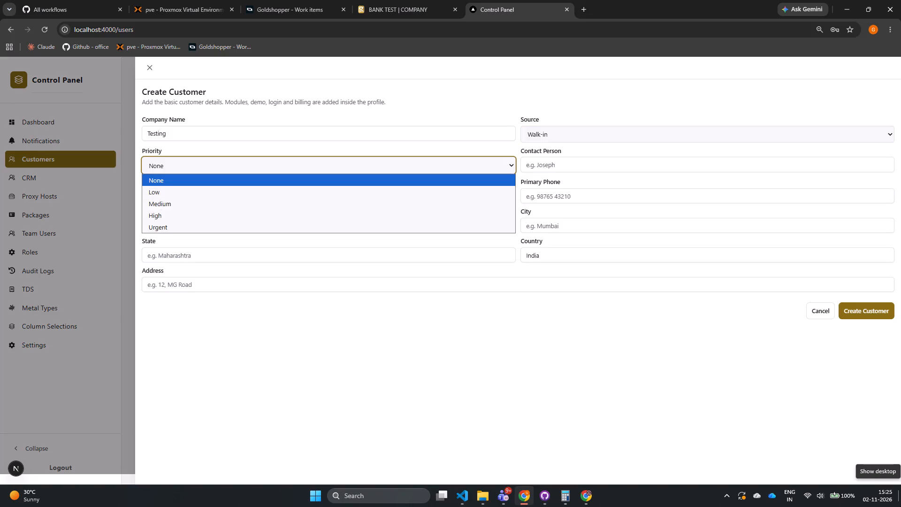
{"action": "key", "text": "Down"}
{"action": "key", "text": "Down"}
{"action": "key", "text": "Down"}
{"action": "key", "text": "Return"}
Fill in the new customer's contact details, with Guur as the contact person and a test email address.
{"action": "key", "text": "Tab"}
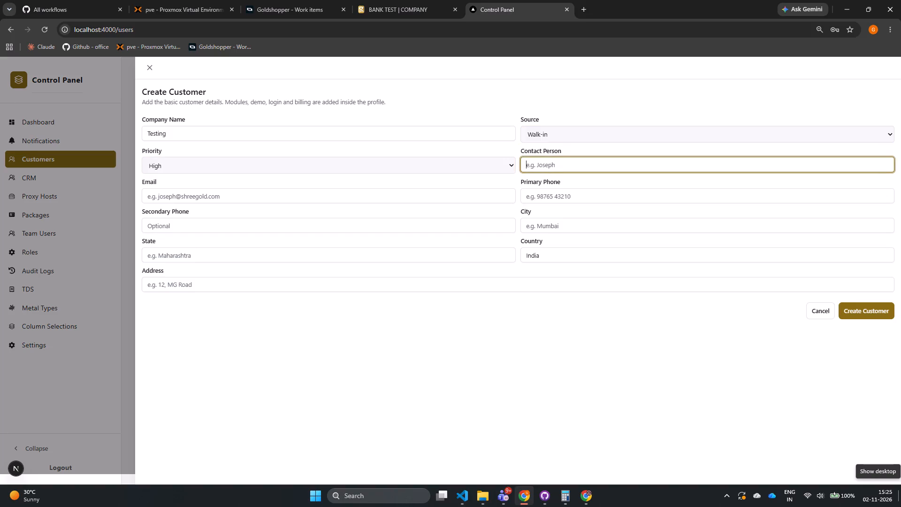
{"action": "type", "text": "Guur"}
{"action": "key", "text": "Tab"}
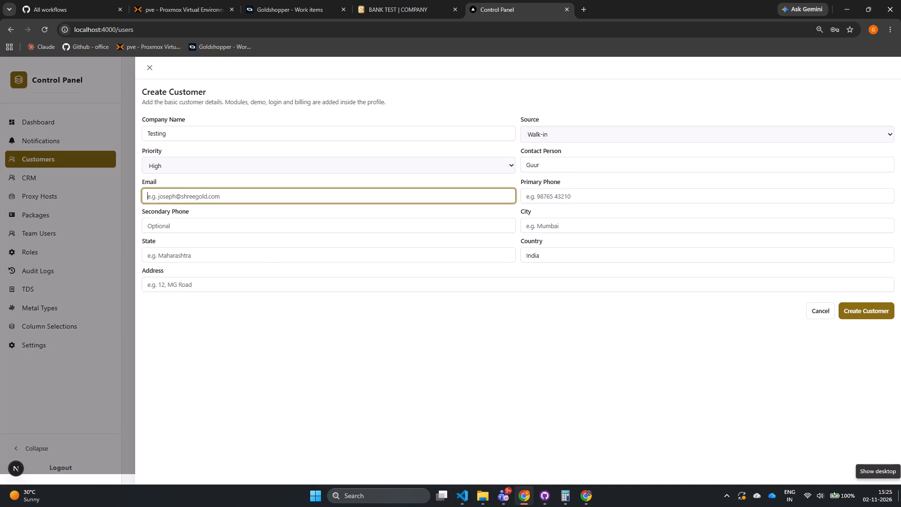
{"action": "type", "text": "test"}
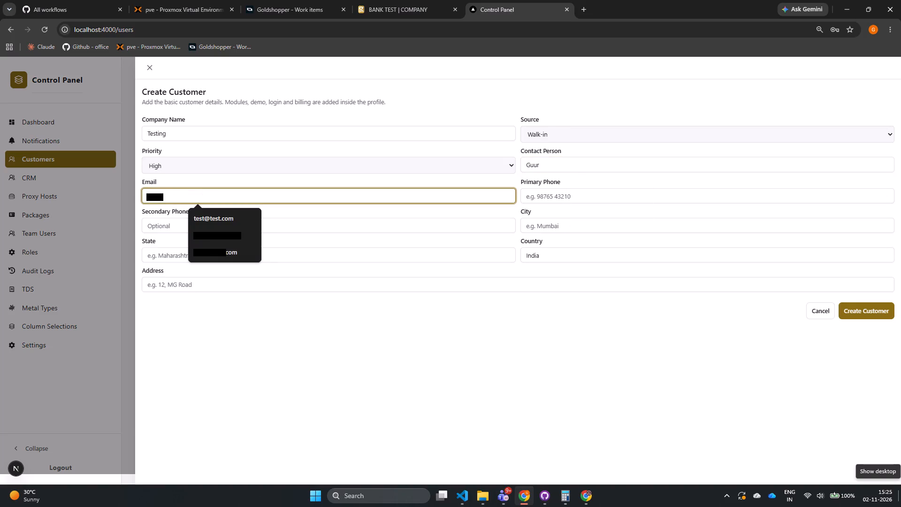
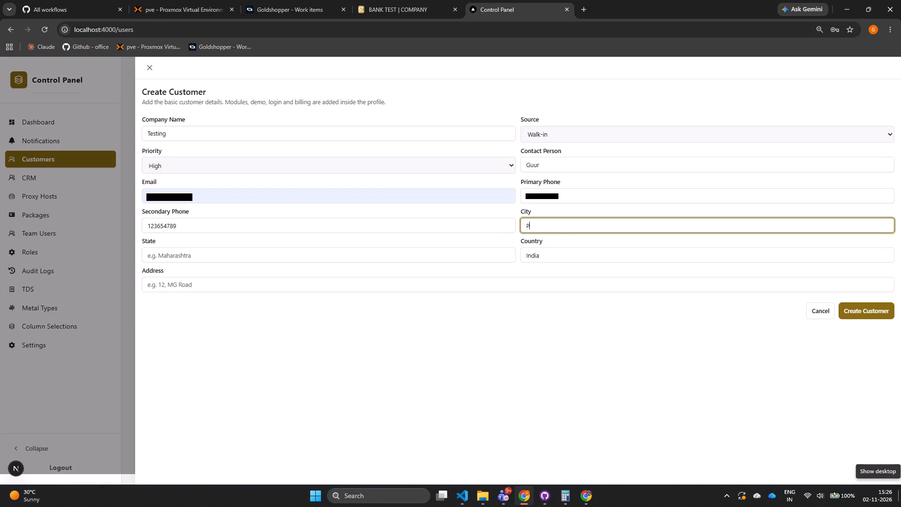
Set the new customer's city to Ludhiana and state to Punjab, and create the customer without an address.
{"action": "key", "text": "BackSpace"}
{"action": "type", "text": "Ludhia a"}
{"action": "key", "text": "BackSpace"}
{"action": "key", "text": "BackSpace"}
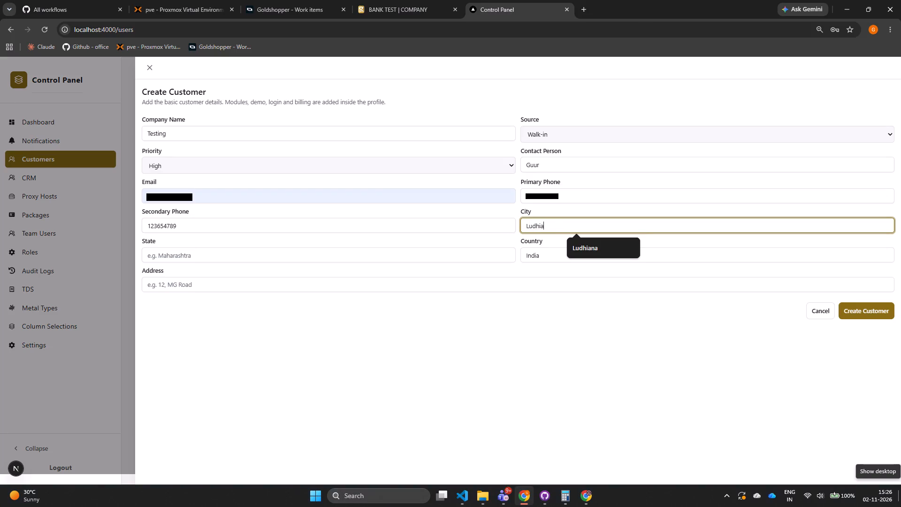
{"action": "key", "text": "Down"}
{"action": "key", "text": "Return"}
{"action": "key", "text": "Tab"}
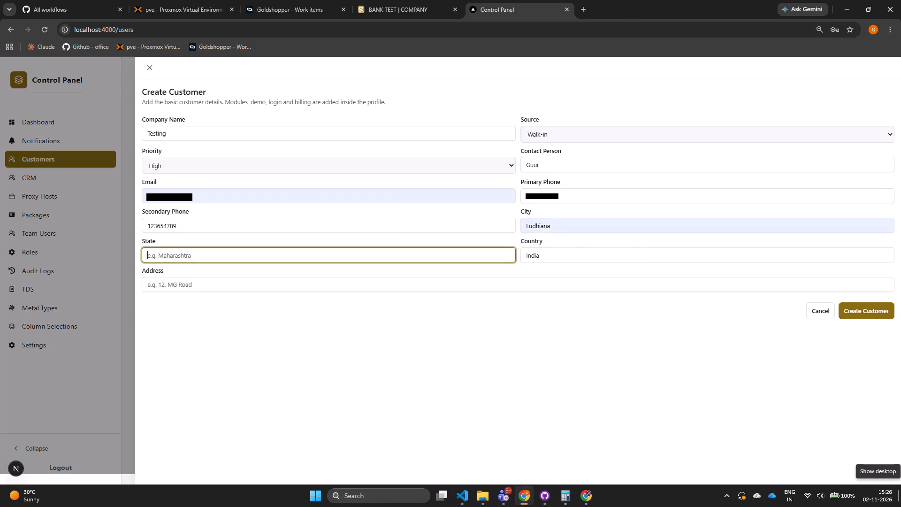
{"action": "type", "text": "Punjab"}
{"action": "key", "text": "Tab"}
{"action": "key", "text": "Tab"}
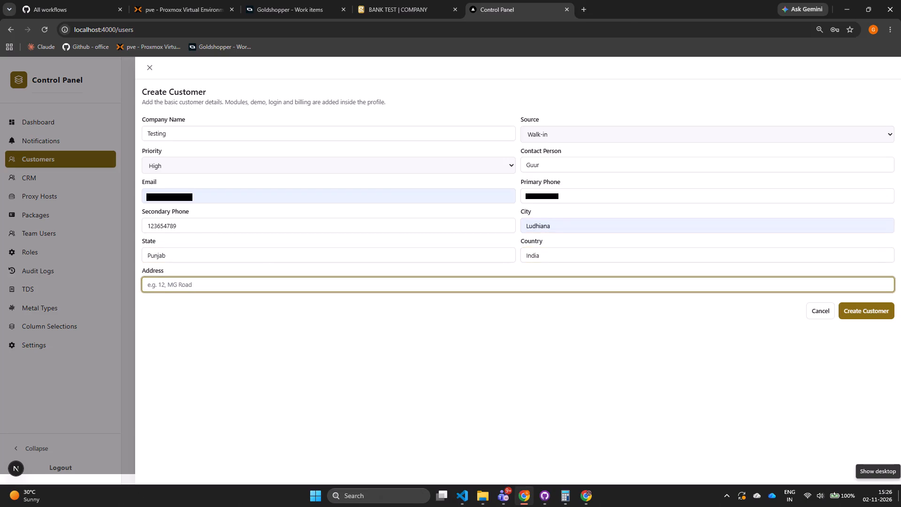
{"action": "key", "text": "Tab"}
{"action": "key", "text": "Tab"}
{"action": "key", "text": "Return"}
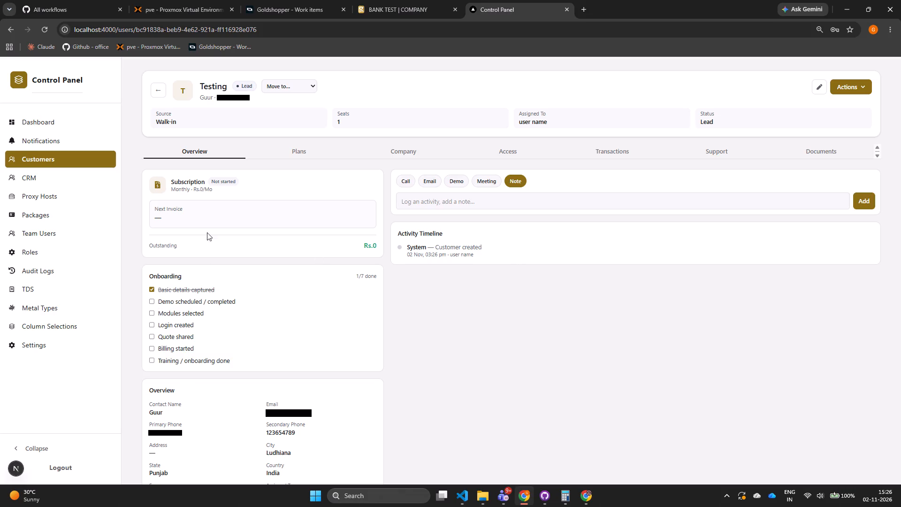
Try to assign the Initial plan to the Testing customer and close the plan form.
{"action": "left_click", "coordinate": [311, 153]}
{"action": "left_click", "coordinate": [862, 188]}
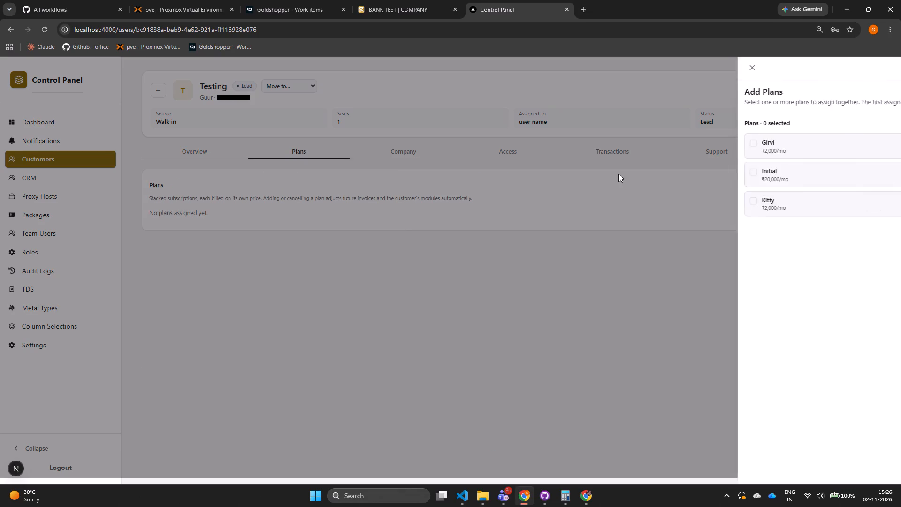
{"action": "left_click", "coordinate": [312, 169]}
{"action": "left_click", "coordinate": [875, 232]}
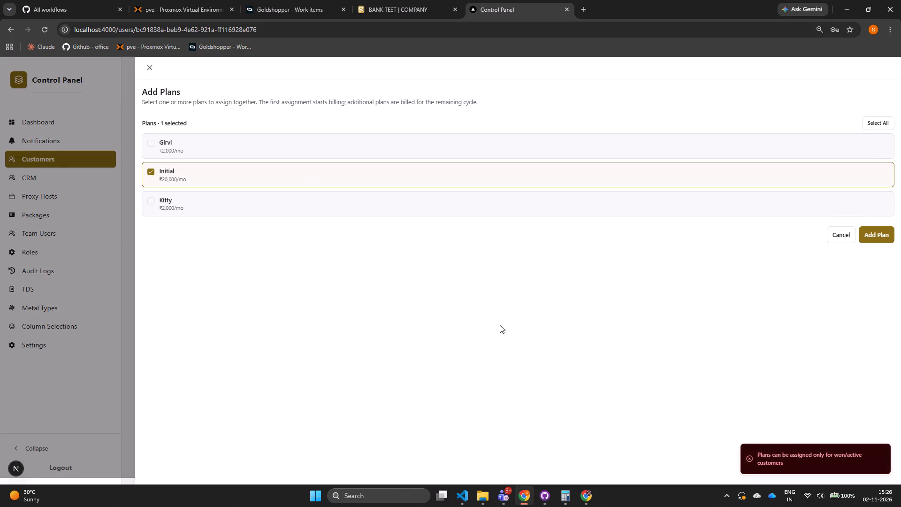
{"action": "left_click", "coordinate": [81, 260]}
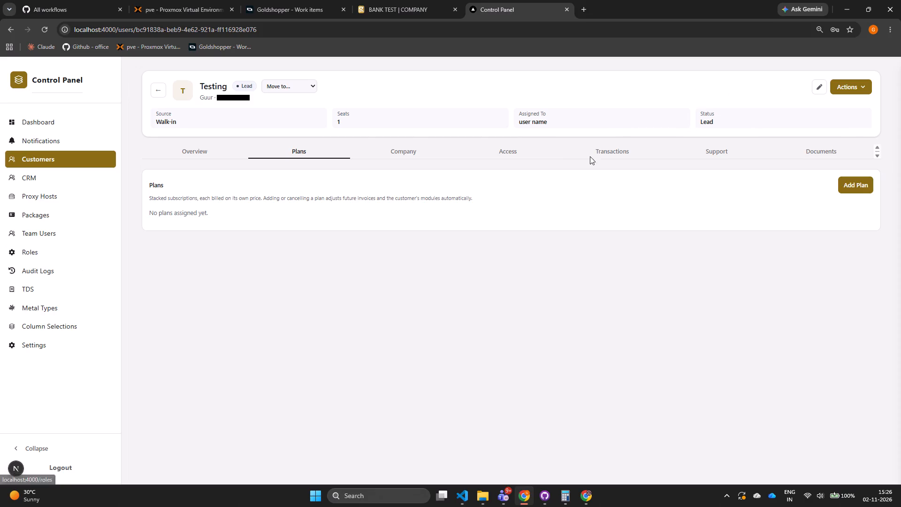
Mark Demo scheduled / completed and Modules selected as done in the Testing customer's onboarding checklist.
{"action": "left_click", "coordinate": [195, 142]}
{"action": "left_click", "coordinate": [195, 147]}
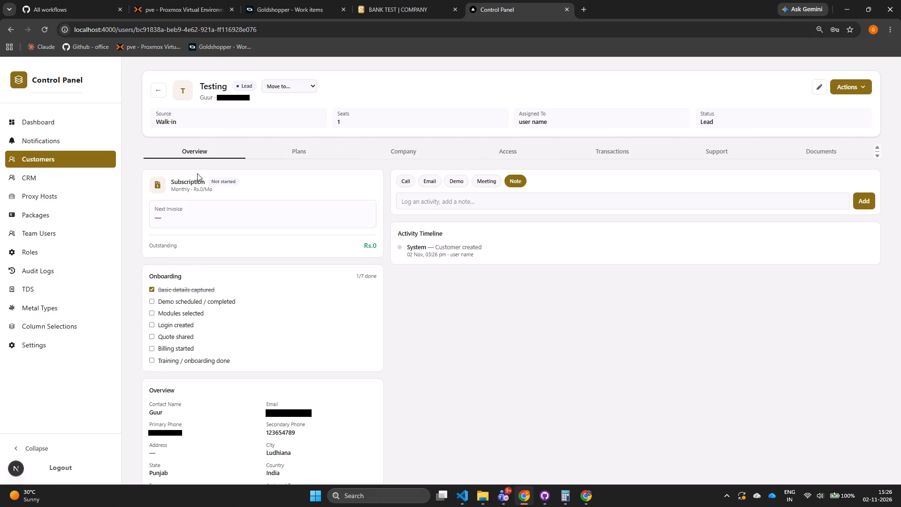
{"action": "left_click", "coordinate": [154, 301]}
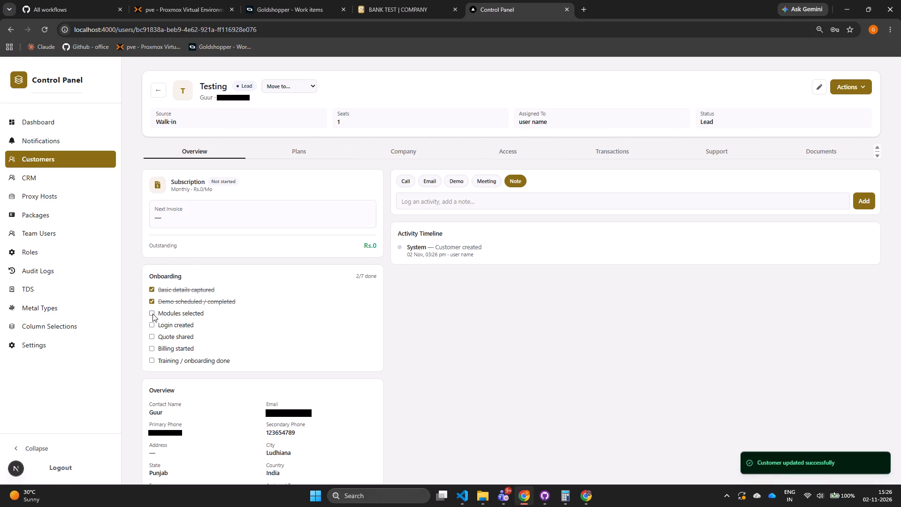
{"action": "left_click", "coordinate": [153, 314]}
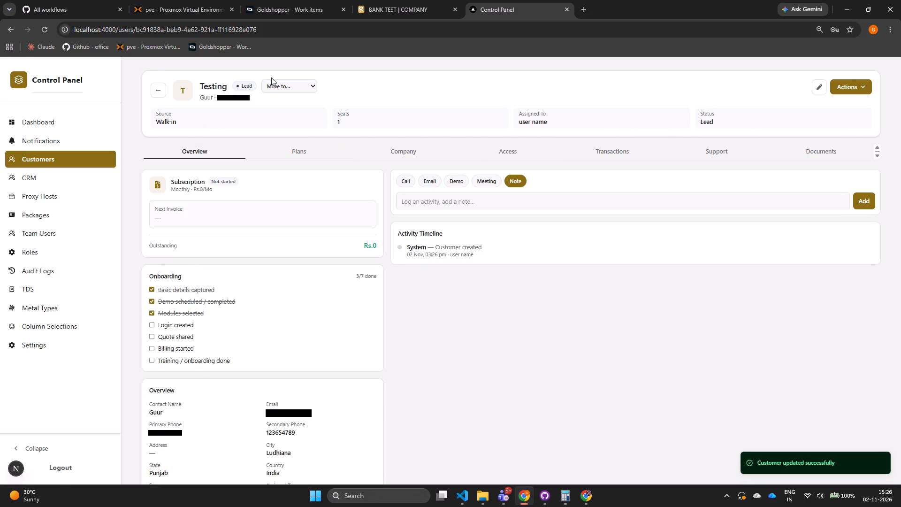
Move the Testing customer to the Active stage.
{"action": "left_click", "coordinate": [297, 91]}
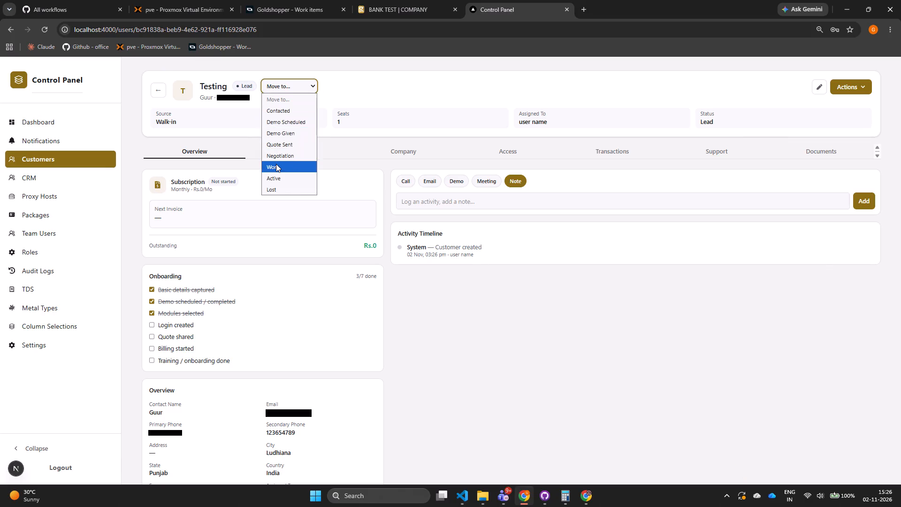
{"action": "left_click", "coordinate": [280, 176]}
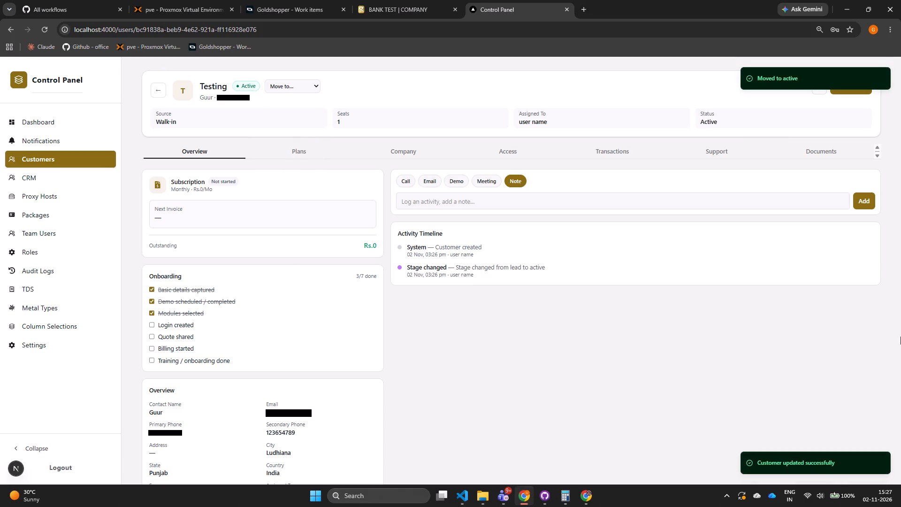
Assign the Initial plan to the Testing customer.
{"action": "left_click", "coordinate": [269, 154]}
{"action": "left_click", "coordinate": [860, 183]}
{"action": "left_click", "coordinate": [496, 166]}
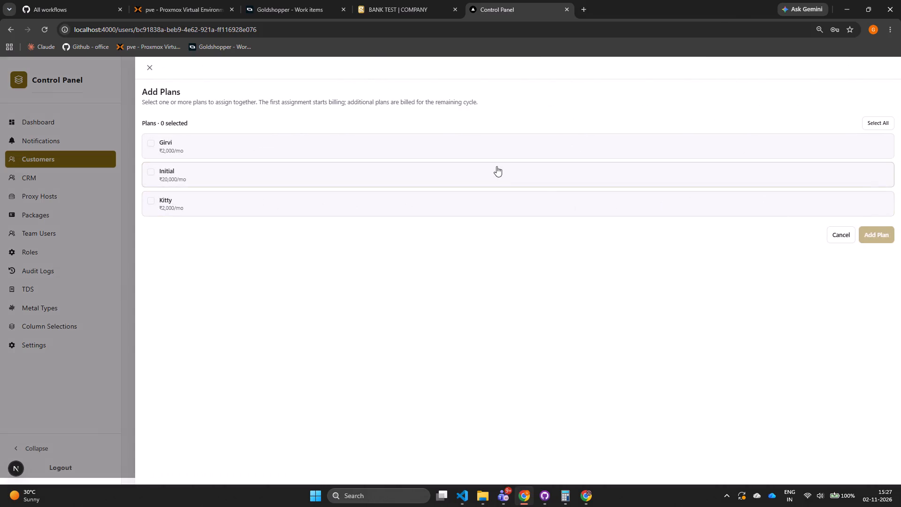
{"action": "left_click", "coordinate": [875, 223]}
{"action": "left_click", "coordinate": [879, 236]}
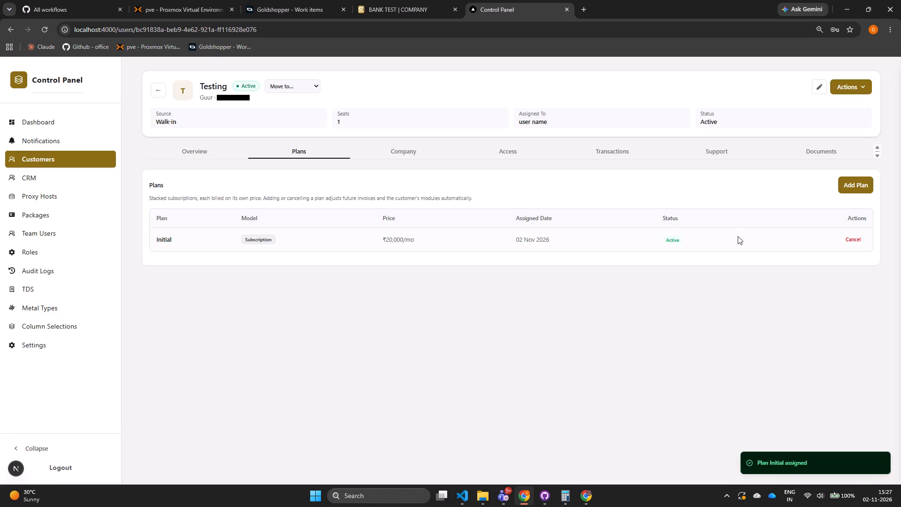
Return to the Testing customer's overview and open the available customer actions.
{"action": "left_click", "coordinate": [214, 154]}
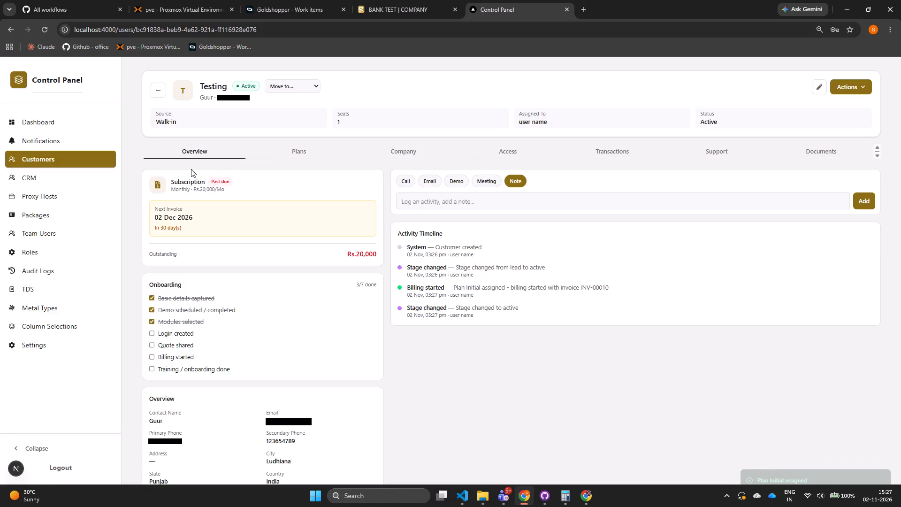
{"action": "left_click", "coordinate": [853, 86]}
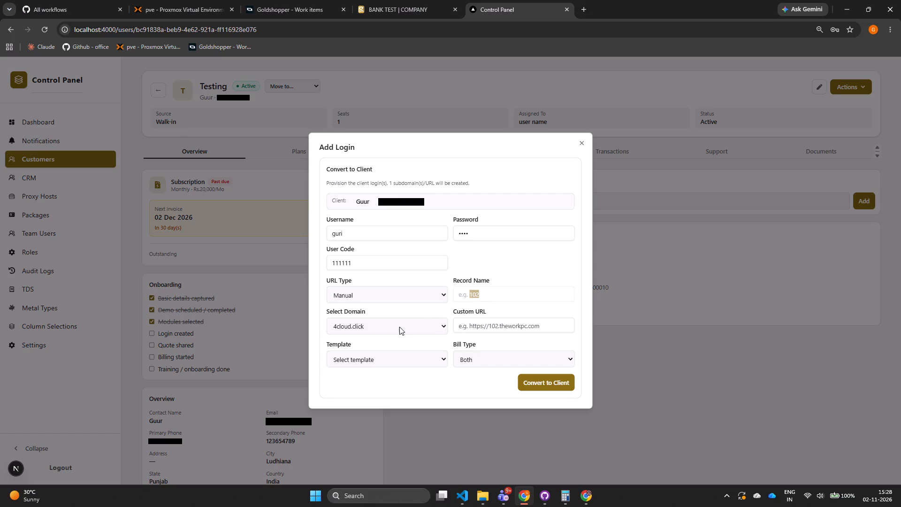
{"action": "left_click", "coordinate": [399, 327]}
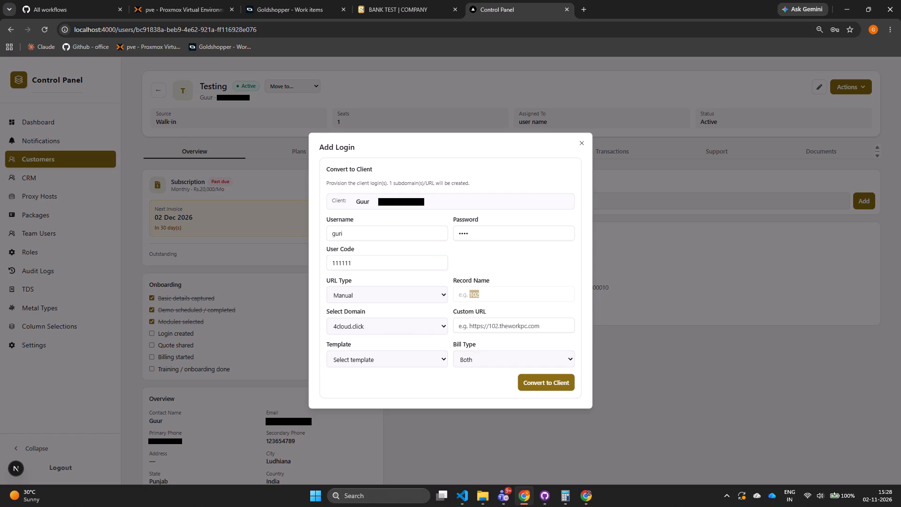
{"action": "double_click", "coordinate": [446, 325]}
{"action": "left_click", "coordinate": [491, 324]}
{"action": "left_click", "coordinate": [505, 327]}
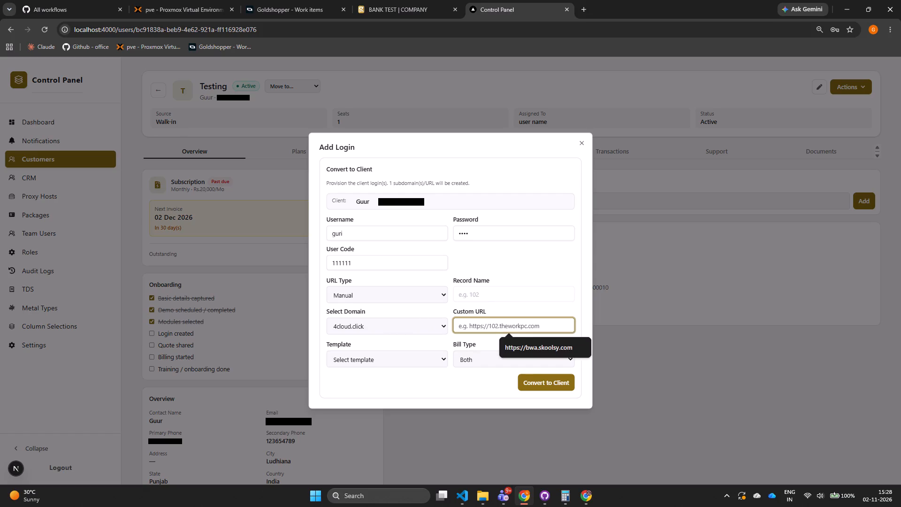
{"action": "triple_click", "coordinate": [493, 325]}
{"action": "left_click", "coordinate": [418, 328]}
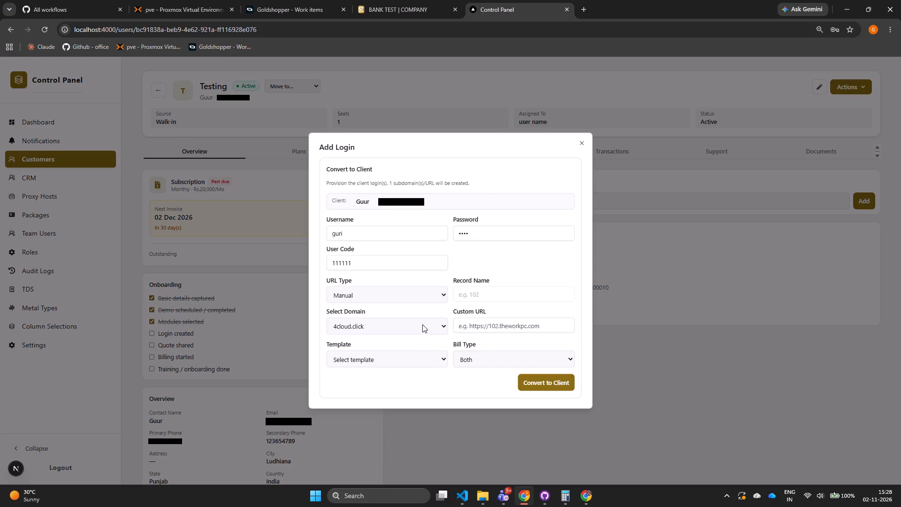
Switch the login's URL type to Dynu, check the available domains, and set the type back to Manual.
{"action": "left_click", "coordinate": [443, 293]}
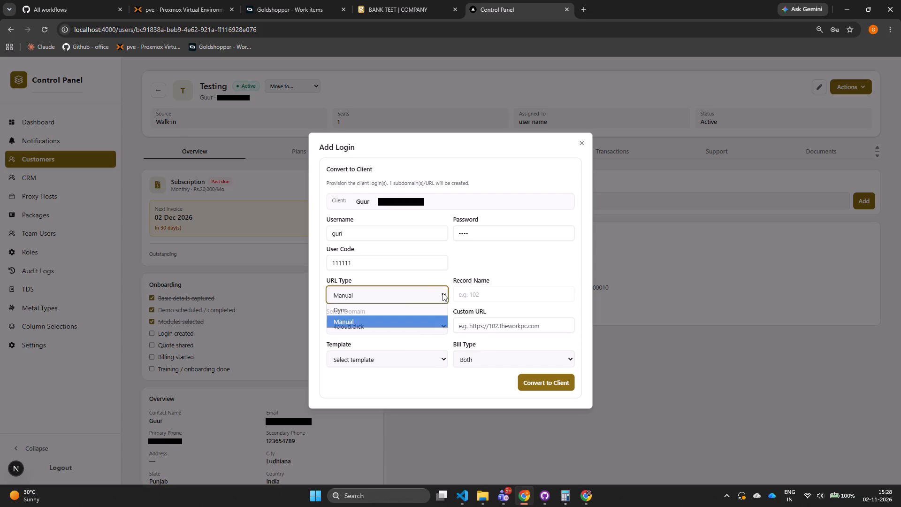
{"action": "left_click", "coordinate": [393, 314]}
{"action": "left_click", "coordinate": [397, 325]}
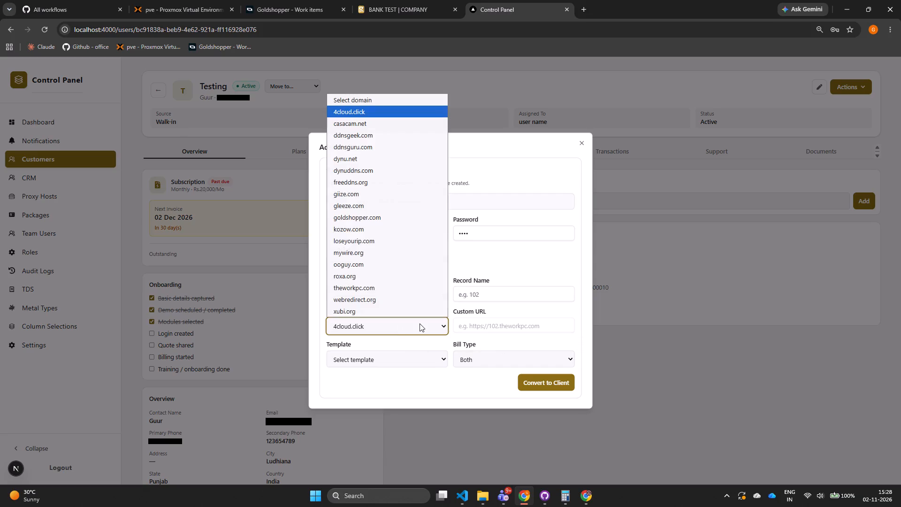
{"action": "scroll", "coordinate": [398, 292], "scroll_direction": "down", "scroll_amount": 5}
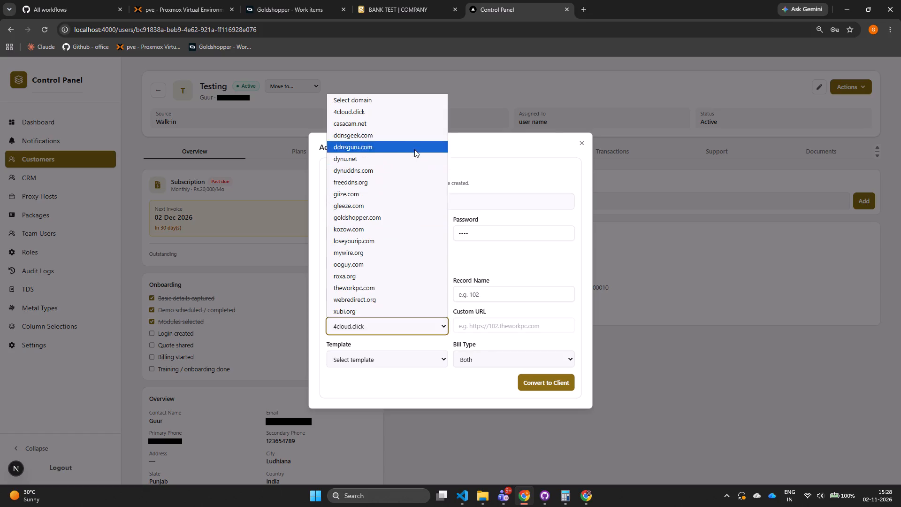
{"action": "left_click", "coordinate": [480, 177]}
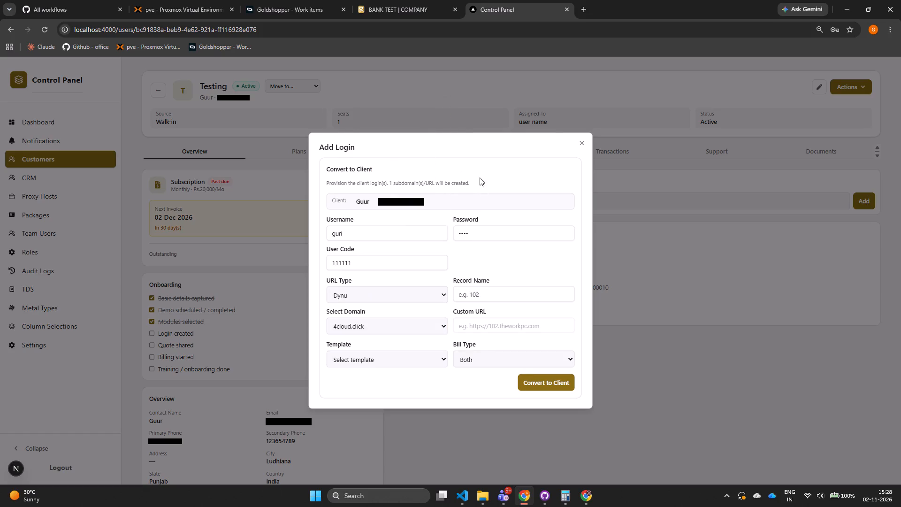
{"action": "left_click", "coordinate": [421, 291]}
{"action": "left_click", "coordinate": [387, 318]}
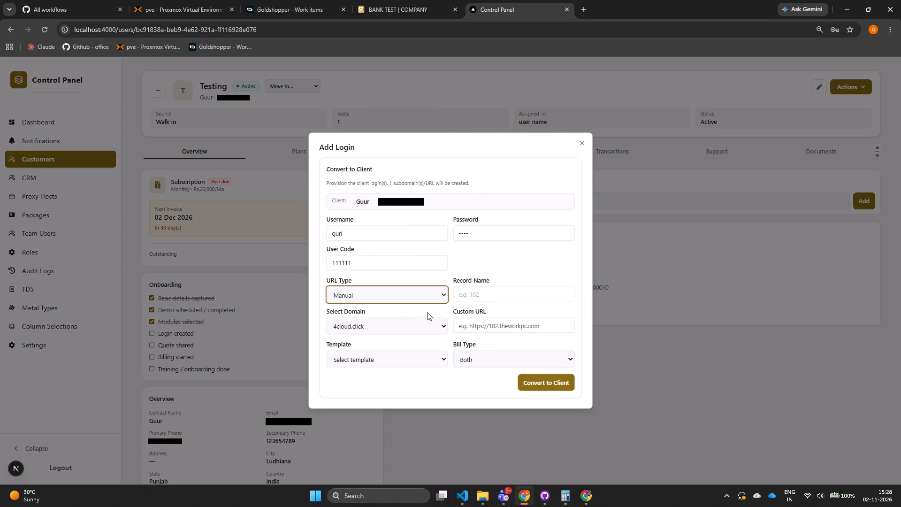
{"action": "double_click", "coordinate": [462, 294]}
{"action": "left_click", "coordinate": [478, 320]}
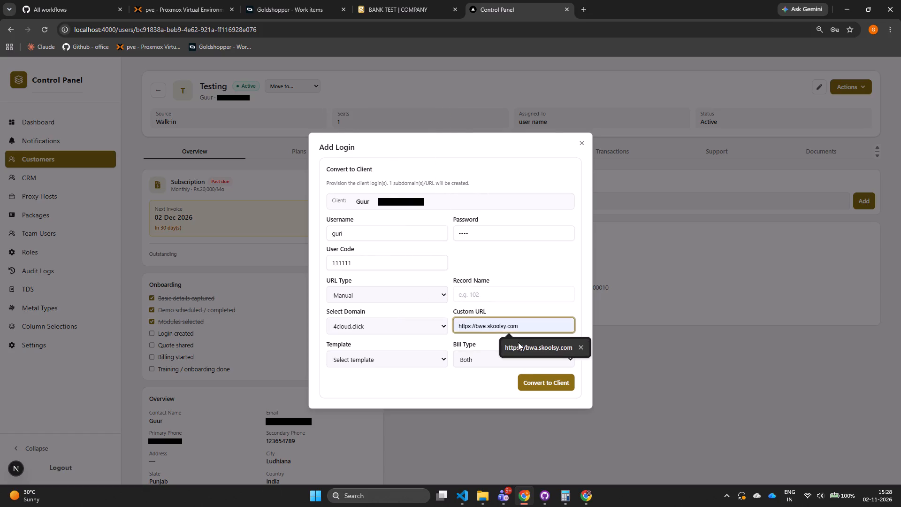
{"action": "left_click", "coordinate": [518, 342]}
{"action": "left_click_drag", "start_coordinate": [476, 325], "coordinate": [483, 326]}
{"action": "left_click", "coordinate": [484, 341]}
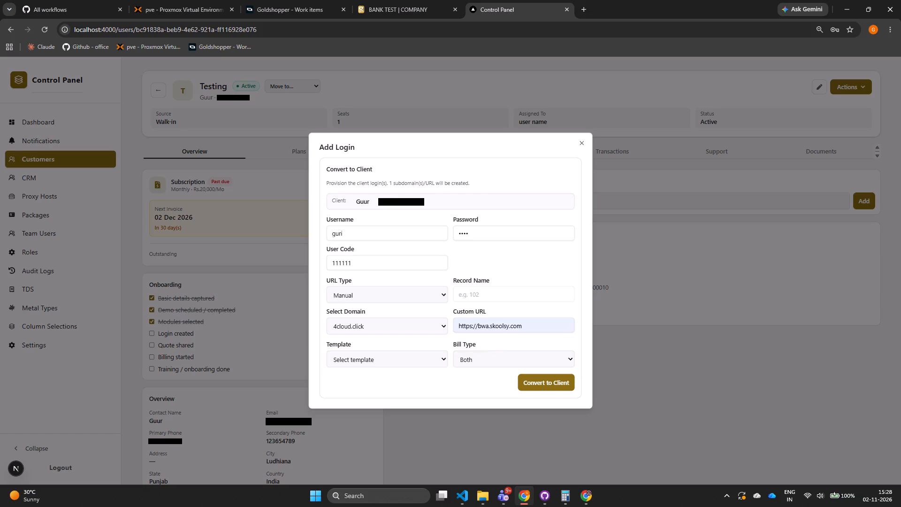
{"action": "left_click", "coordinate": [469, 327]}
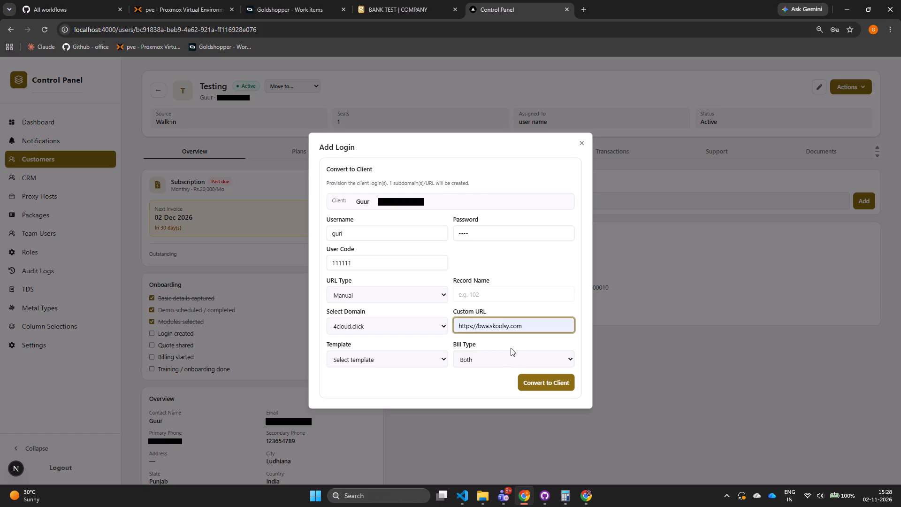
{"action": "key", "text": "Delete"}
{"action": "key", "text": "Right"}
{"action": "key", "text": "Right"}
{"action": "key", "text": "Right"}
{"action": "key", "text": "Delete"}
{"action": "key", "text": "Delete"}
{"action": "key", "text": "Delete"}
{"action": "key", "text": "Delete"}
{"action": "key", "text": "Delete"}
{"action": "key", "text": "Delete"}
{"action": "key", "text": "Delete"}
{"action": "key", "text": "Delete"}
{"action": "key", "text": "Delete"}
{"action": "key", "text": "Delete"}
{"action": "key", "text": "Delete"}
{"action": "key", "text": "Delete"}
{"action": "key", "text": "Delete"}
{"action": "key", "text": "Delete"}
{"action": "key", "text": "Delete"}
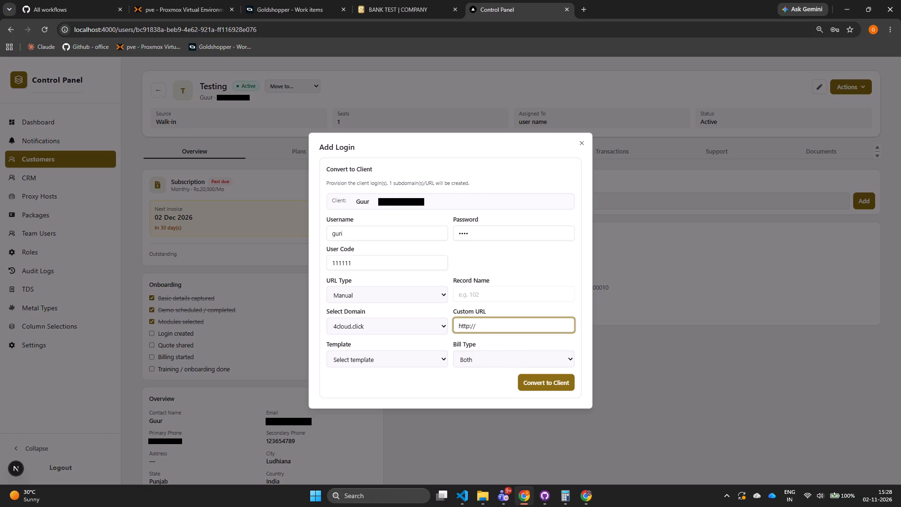
{"action": "key", "text": "Delete"}
{"action": "type", "text": "localhost"}
{"action": "type", "text": ":3001"}
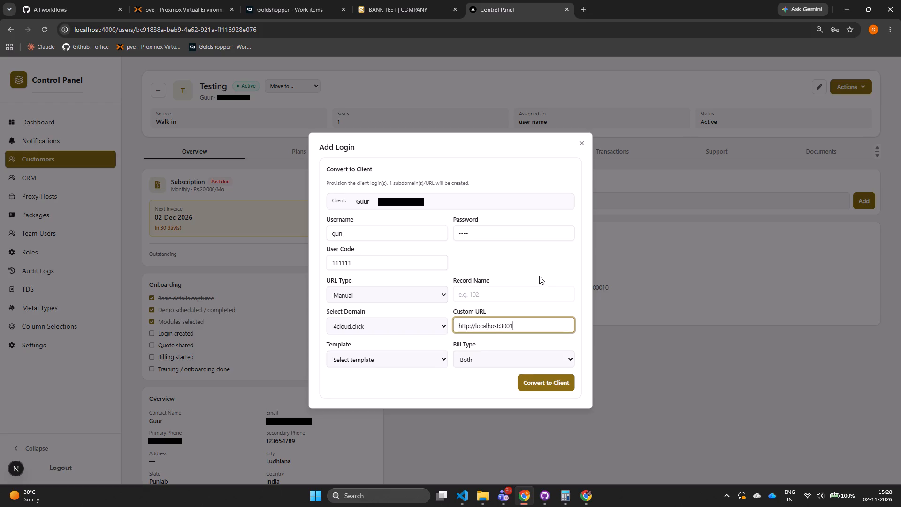
{"action": "left_click_drag", "start_coordinate": [539, 273], "coordinate": [545, 260]}
{"action": "left_click", "coordinate": [529, 282]}
{"action": "left_click", "coordinate": [528, 271]}
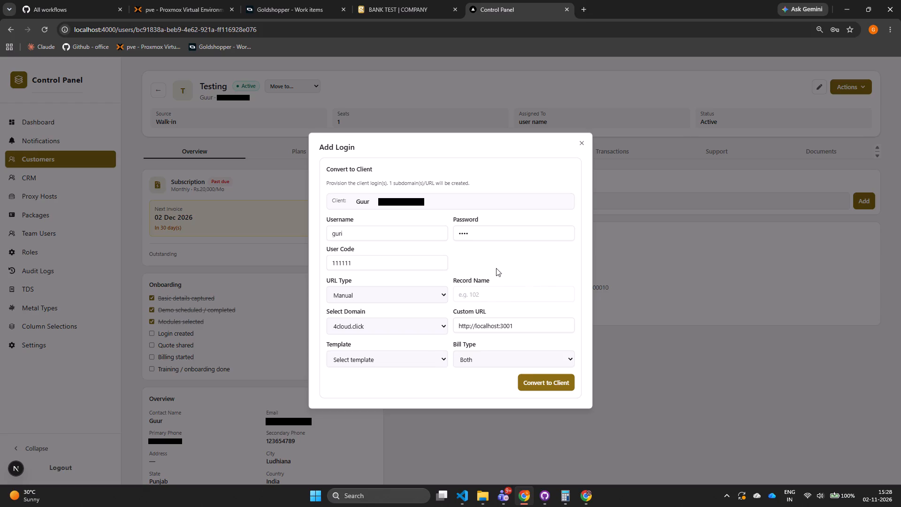
Choose Default Company Template with bill type Both for the login, and submit the conversion to client.
{"action": "left_click", "coordinate": [418, 358]}
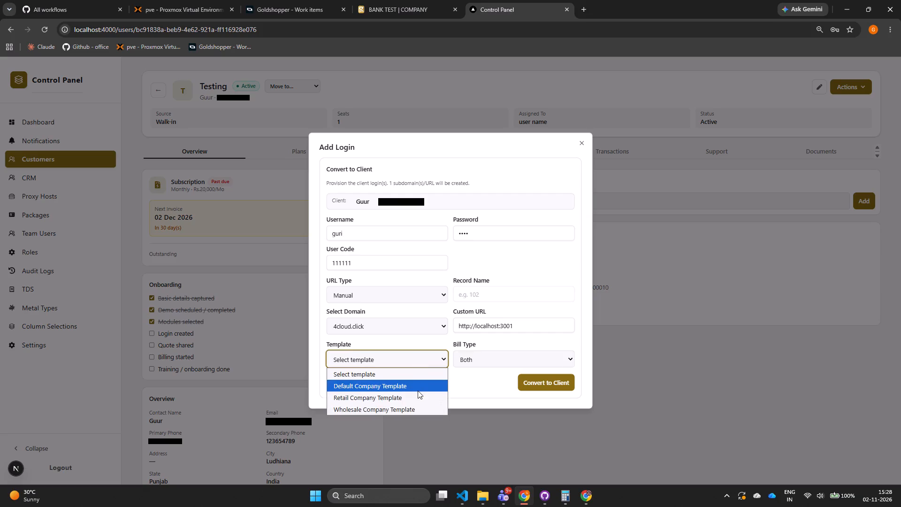
{"action": "left_click", "coordinate": [419, 386]}
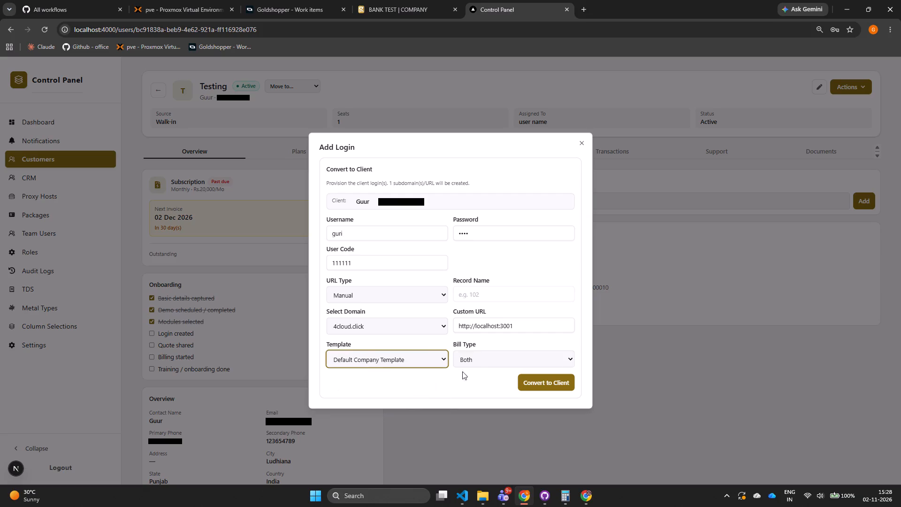
{"action": "left_click", "coordinate": [491, 364]}
{"action": "left_click", "coordinate": [491, 375]}
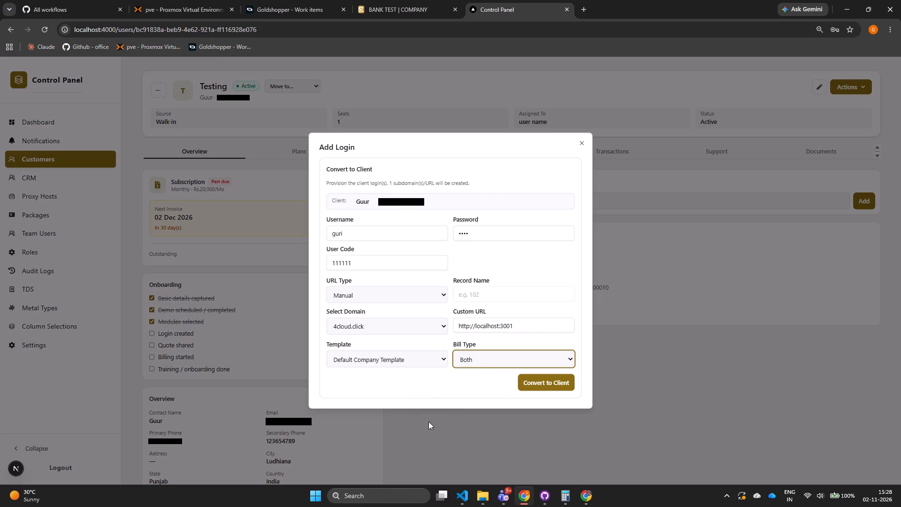
{"action": "left_click", "coordinate": [496, 399]}
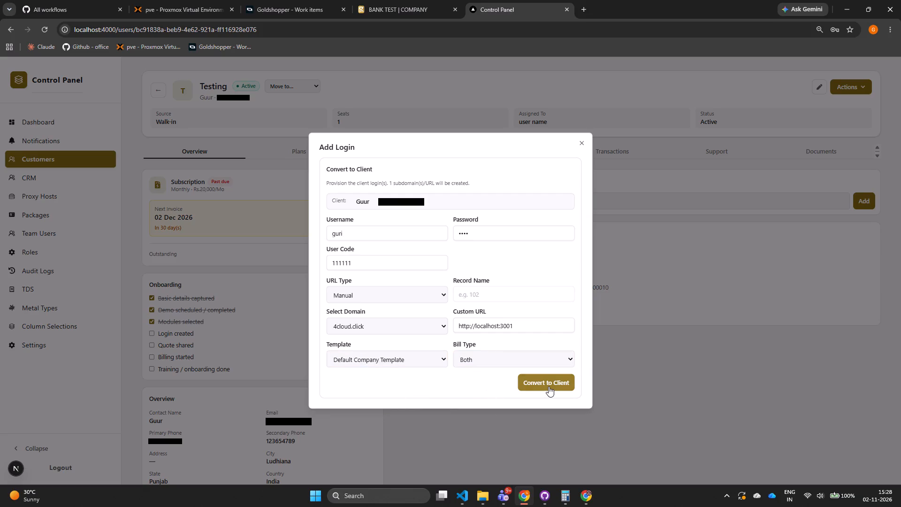
{"action": "left_click", "coordinate": [549, 386]}
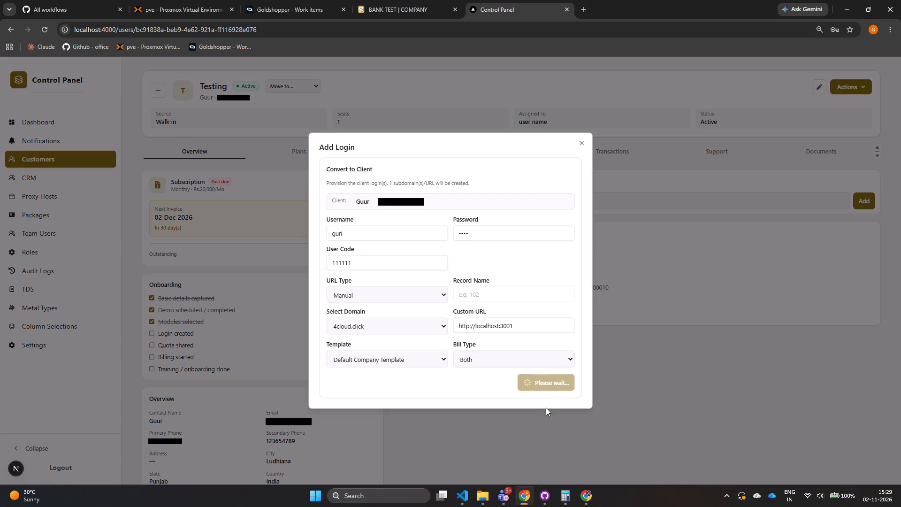
Hard-reload the Testing customer's page.
{"action": "key", "text": "ctrl+shift+r"}
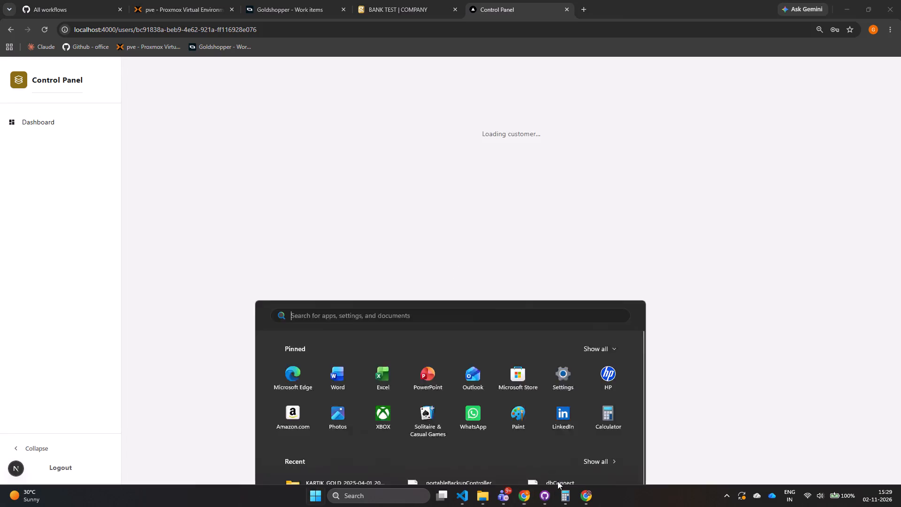
Search the computer for mongo, launch the match, and switch back to the Control Panel.
{"action": "type", "text": "mongo"}
{"action": "key", "text": "Return"}
{"action": "key", "text": "alt+Tab"}
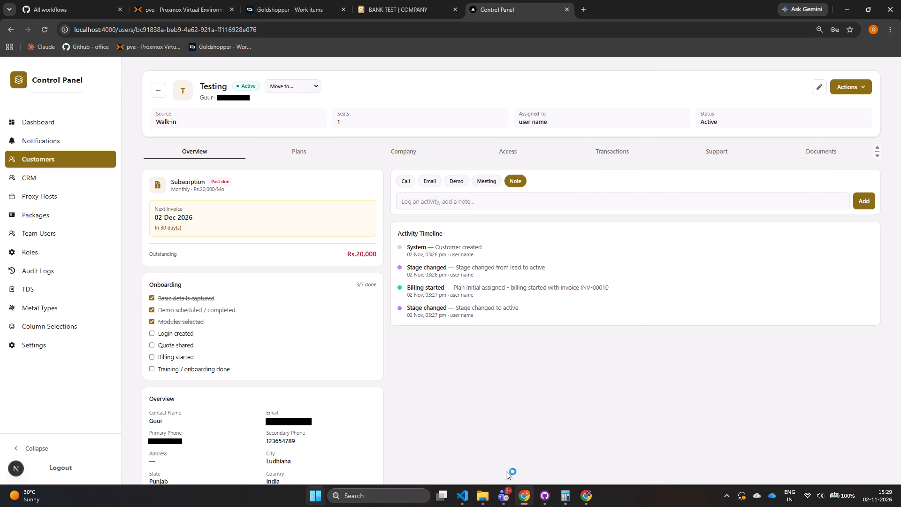
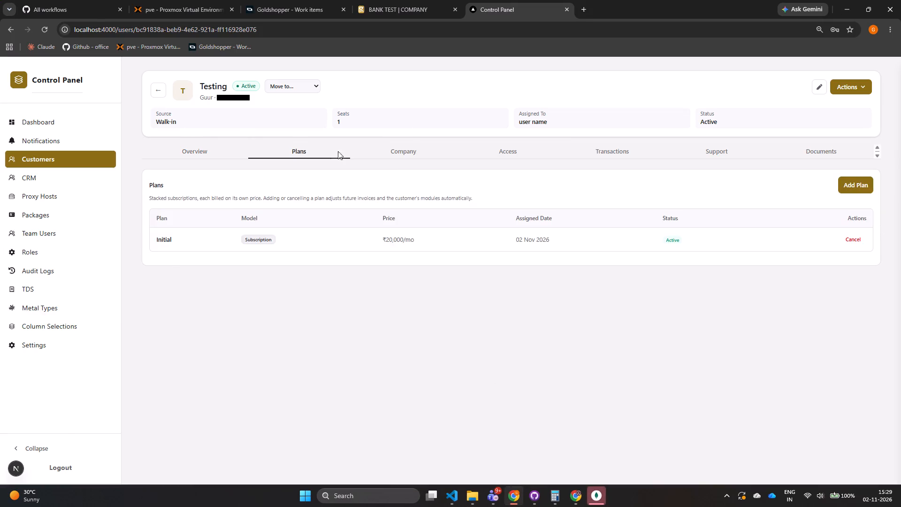
Review the Testing customer's Company, Access, Transactions, Support, Documents, Plans and Overview sections for the state of the client login.
{"action": "left_click", "coordinate": [399, 154]}
{"action": "left_click", "coordinate": [550, 148]}
{"action": "left_click", "coordinate": [650, 151]}
{"action": "left_click_drag", "start_coordinate": [748, 145], "coordinate": [754, 145]}
{"action": "left_click", "coordinate": [808, 146]}
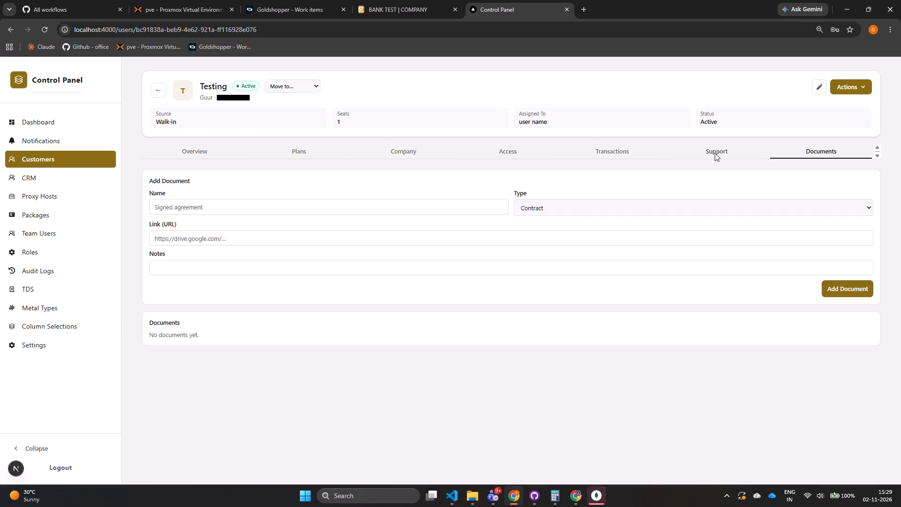
{"action": "left_click", "coordinate": [706, 154]}
{"action": "left_click", "coordinate": [605, 151]}
{"action": "left_click", "coordinate": [541, 138]}
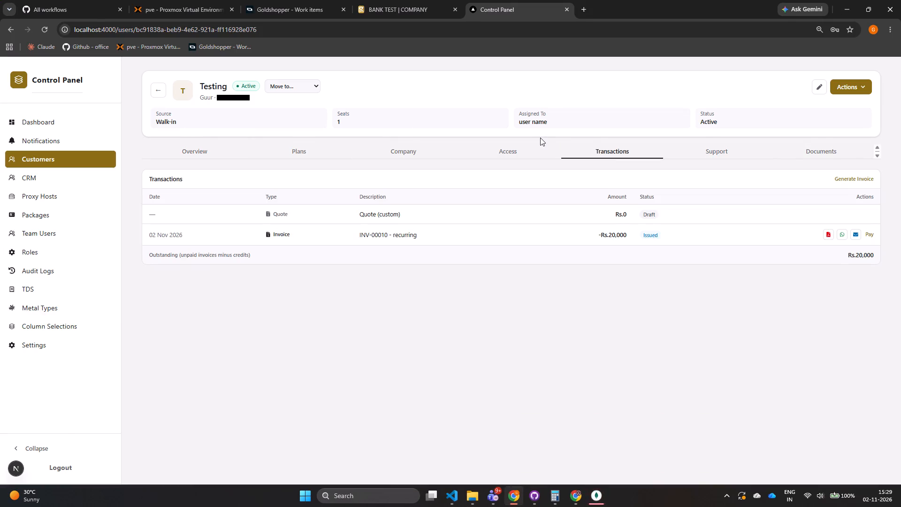
{"action": "left_click", "coordinate": [524, 141]}
{"action": "left_click", "coordinate": [494, 145]}
{"action": "left_click", "coordinate": [422, 154]}
{"action": "left_click", "coordinate": [345, 151]}
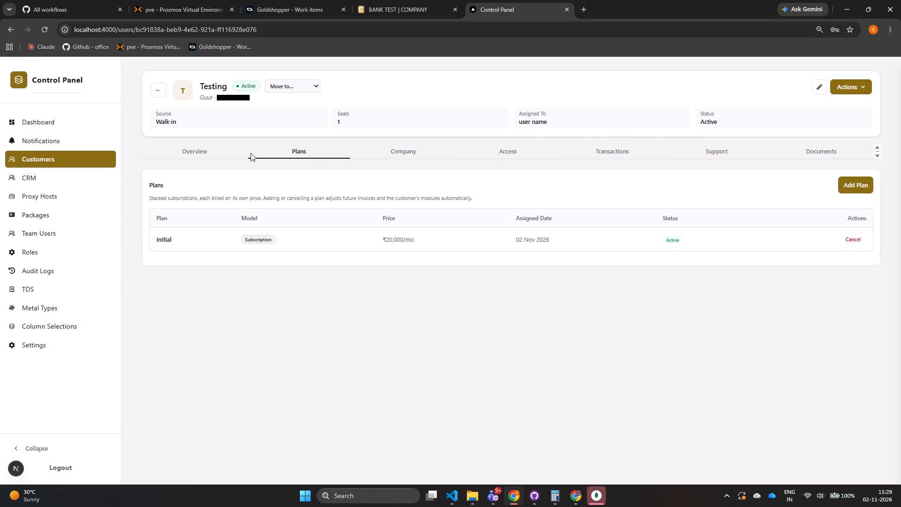
{"action": "left_click", "coordinate": [251, 153]}
{"action": "left_click", "coordinate": [219, 154]}
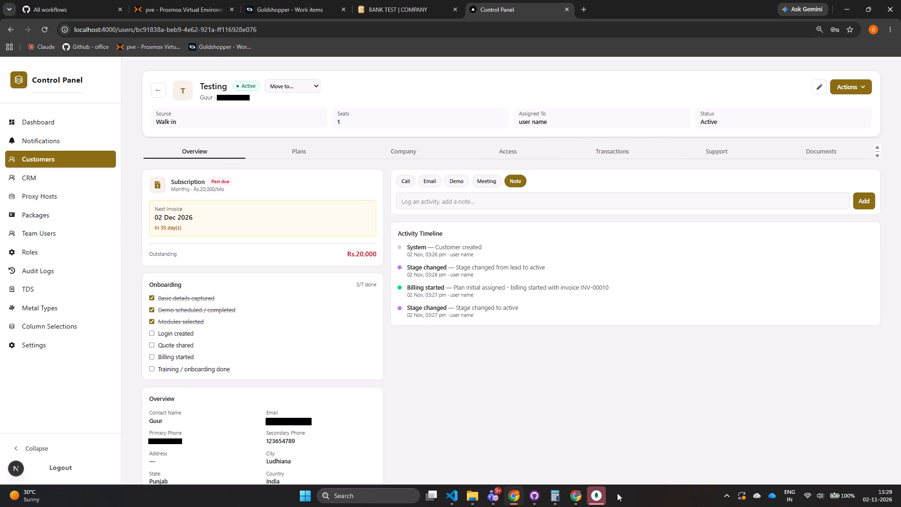
Switch to MongoDB Compass and connect to the saved Localhost server.
{"action": "left_click", "coordinate": [604, 497]}
{"action": "left_click", "coordinate": [53, 187]}
{"action": "left_click", "coordinate": [72, 186]}
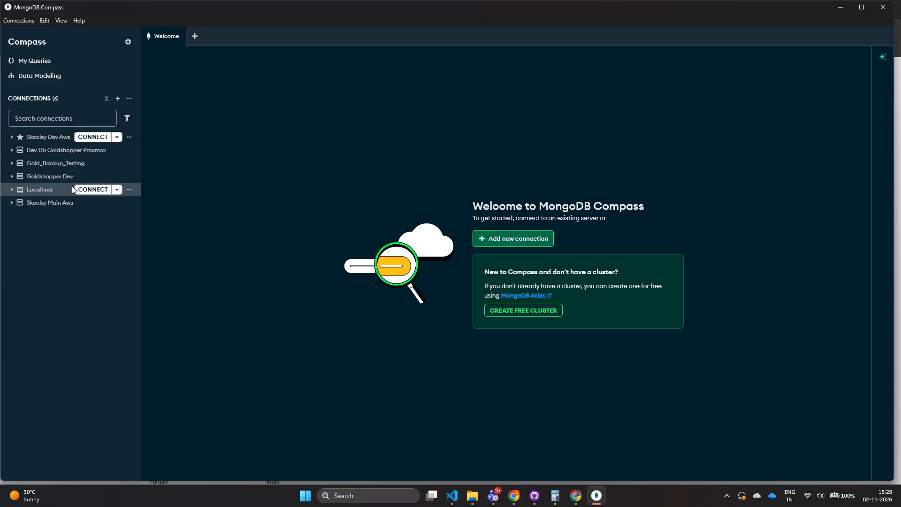
{"action": "left_click", "coordinate": [84, 190]}
Find the constant database among the Localhost databases and open it.
{"action": "scroll", "coordinate": [56, 320], "scroll_direction": "down", "scroll_amount": 19}
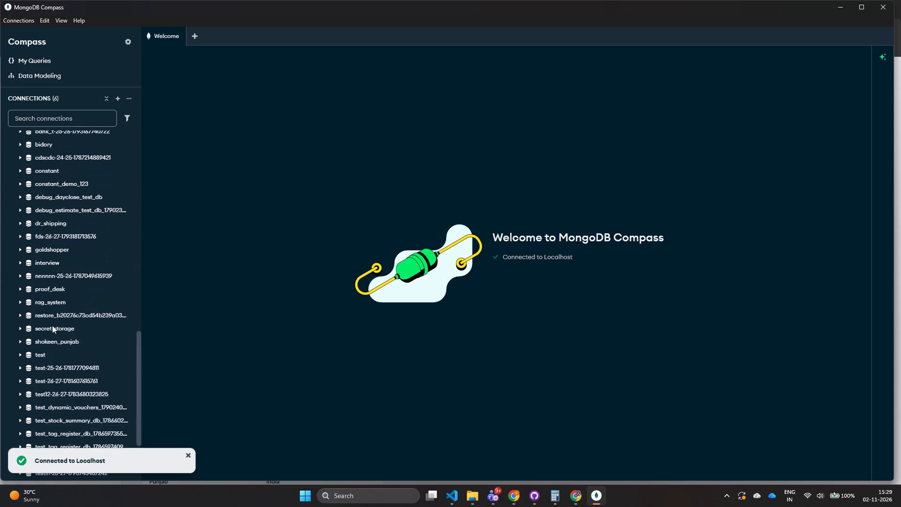
{"action": "scroll", "coordinate": [105, 348], "scroll_direction": "down", "scroll_amount": 6}
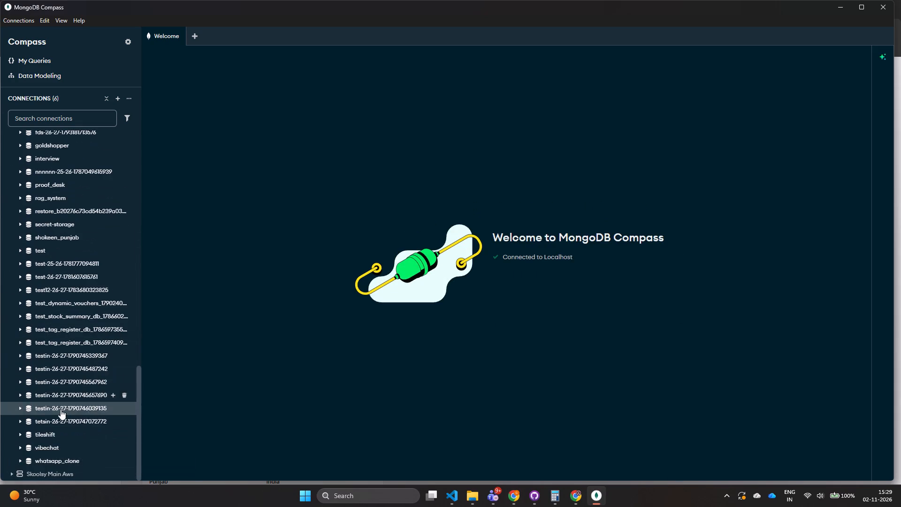
{"action": "scroll", "coordinate": [80, 171], "scroll_direction": "up", "scroll_amount": 2}
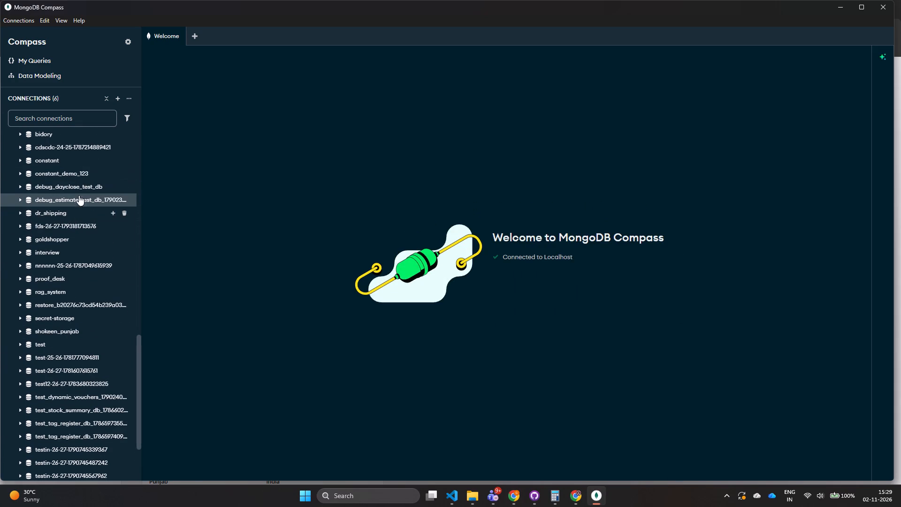
{"action": "left_click", "coordinate": [83, 169]}
{"action": "left_click", "coordinate": [84, 160]}
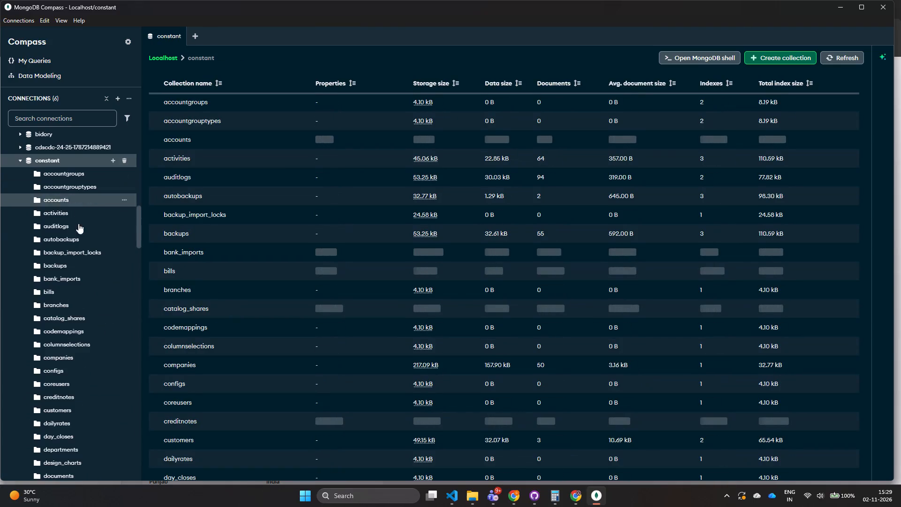
{"action": "scroll", "coordinate": [72, 300], "scroll_direction": "down", "scroll_amount": 8}
{"action": "scroll", "coordinate": [63, 362], "scroll_direction": "down", "scroll_amount": 2}
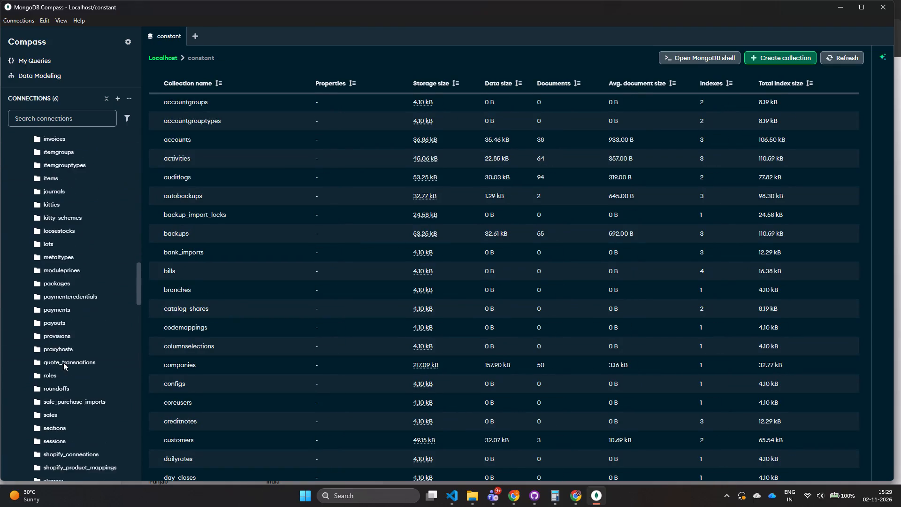
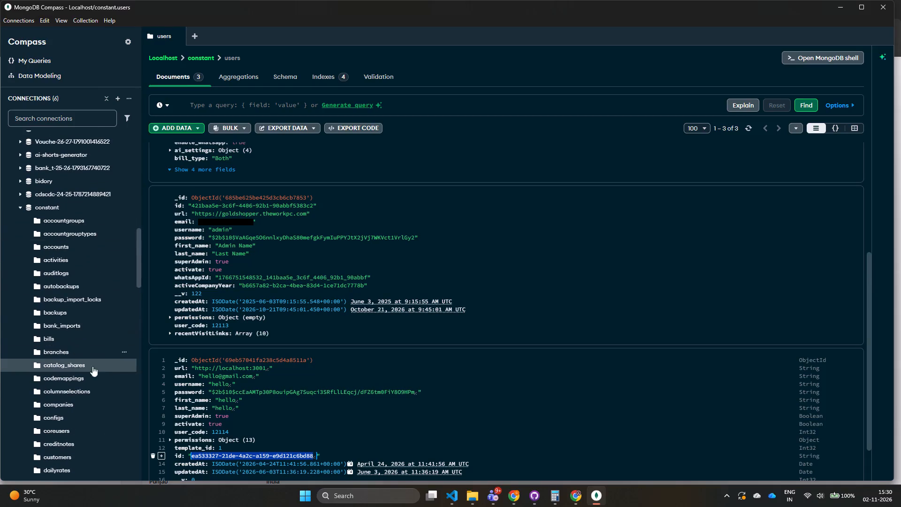
{"action": "left_click", "coordinate": [81, 459]}
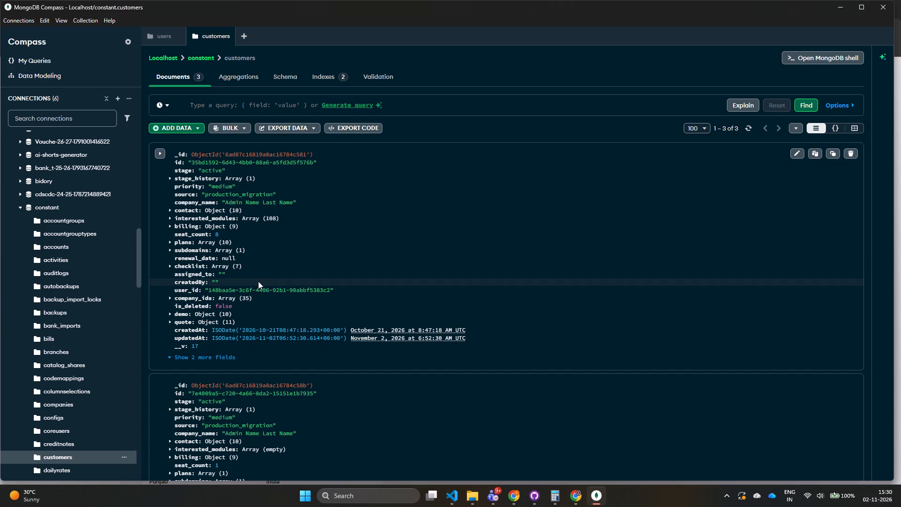
Delete the Walk-in customer document with company_name Testing and refresh the customers documents.
{"action": "scroll", "coordinate": [290, 403], "scroll_direction": "down", "scroll_amount": 5}
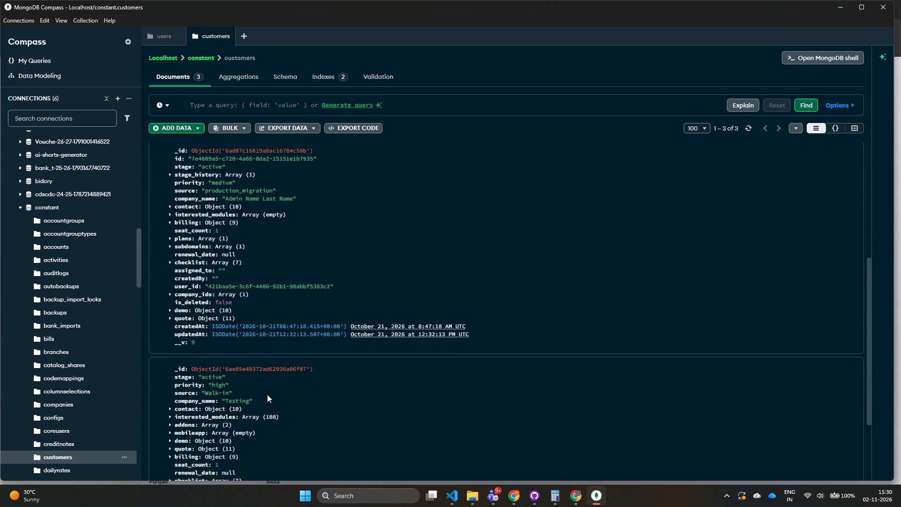
{"action": "scroll", "coordinate": [267, 394], "scroll_direction": "down", "scroll_amount": 4}
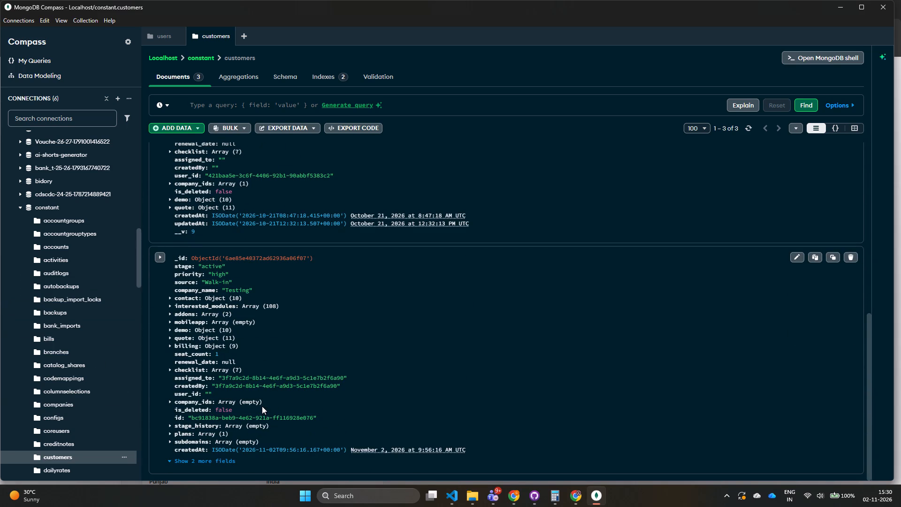
{"action": "left_click", "coordinate": [850, 261]}
{"action": "scroll", "coordinate": [804, 406], "scroll_direction": "down", "scroll_amount": 3}
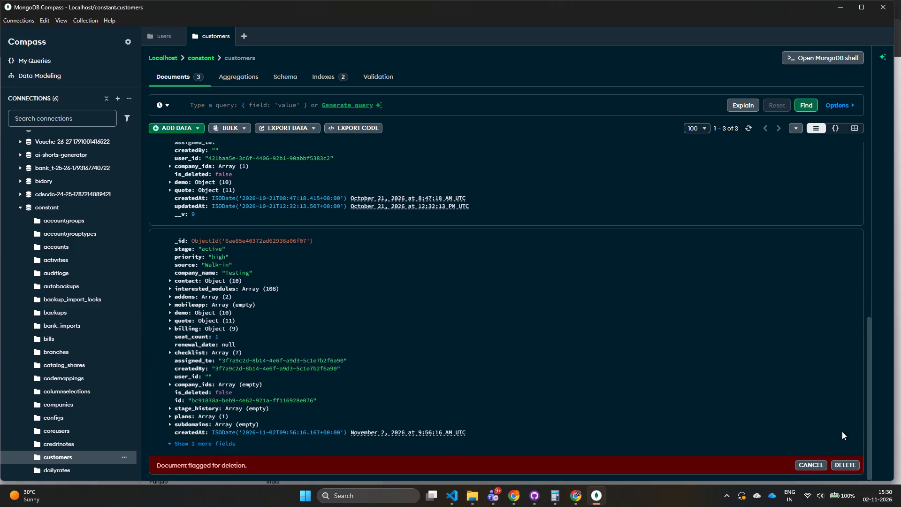
{"action": "left_click", "coordinate": [848, 467]}
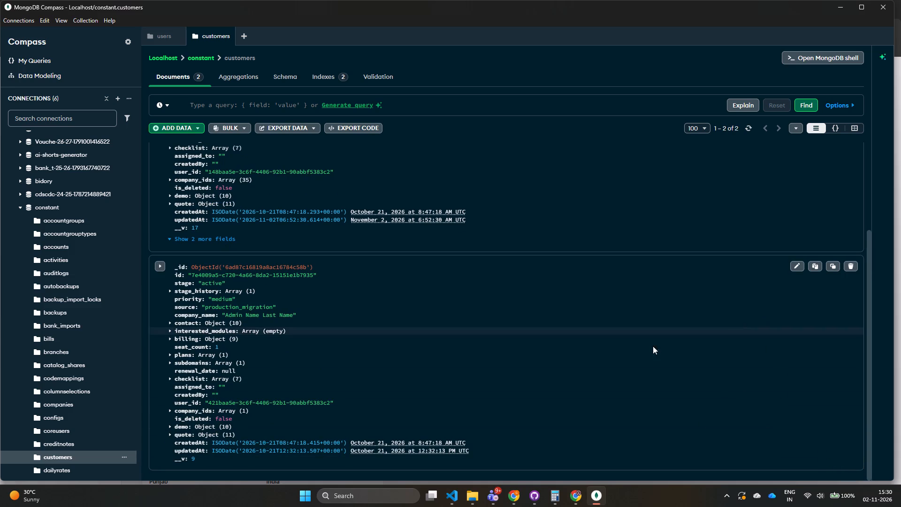
{"action": "left_click", "coordinate": [754, 129]}
Copy the customers document with seat_count 8 to the clipboard and open a clone of it for insertion.
{"action": "scroll", "coordinate": [602, 397], "scroll_direction": "up", "scroll_amount": 4}
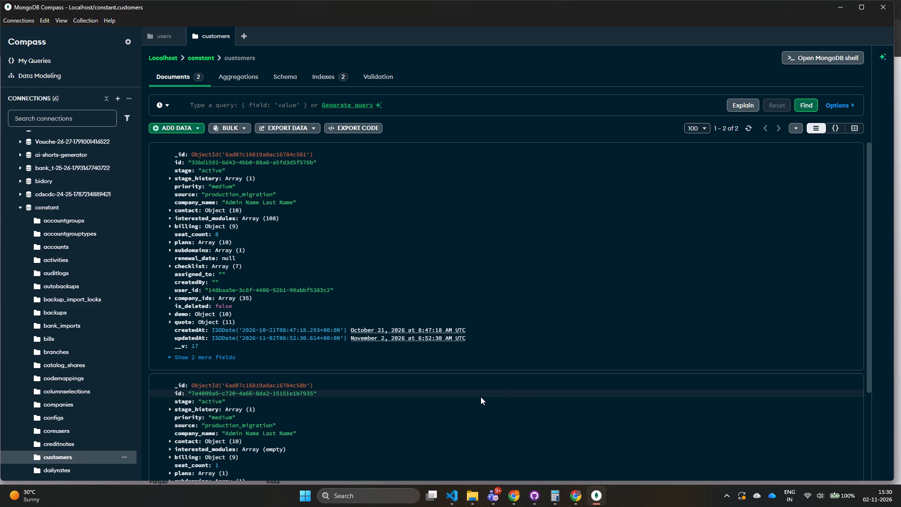
{"action": "key", "text": "alt+Tab"}
{"action": "key", "text": "alt+Tab"}
{"action": "scroll", "coordinate": [460, 395], "scroll_direction": "down", "scroll_amount": 2}
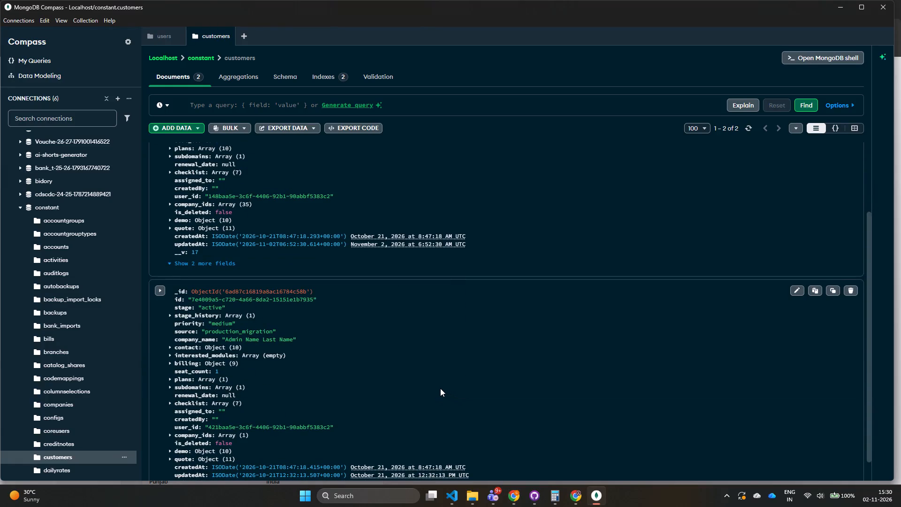
{"action": "scroll", "coordinate": [430, 388], "scroll_direction": "up", "scroll_amount": 4}
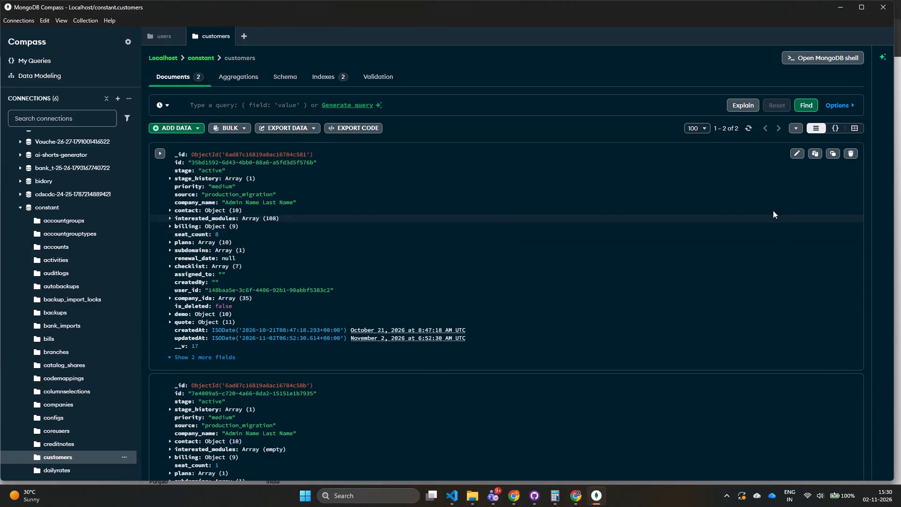
{"action": "left_click", "coordinate": [817, 152]}
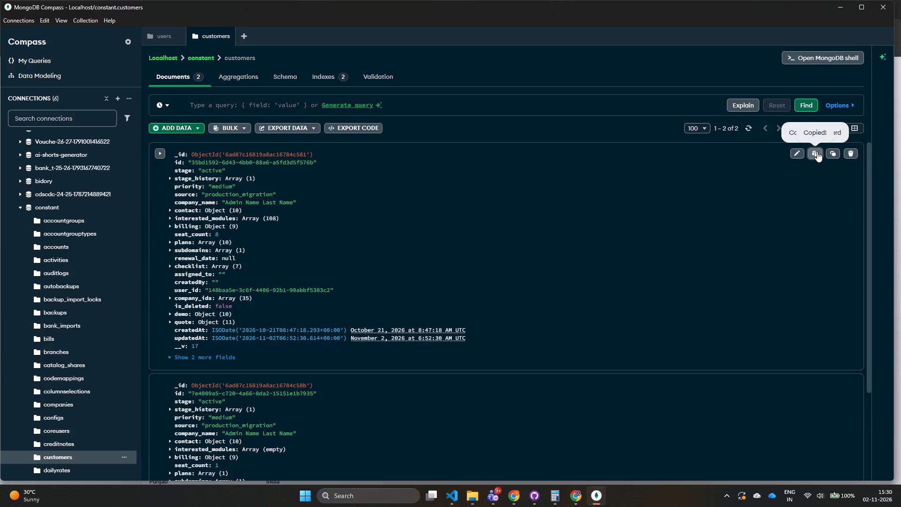
{"action": "left_click", "coordinate": [834, 155]}
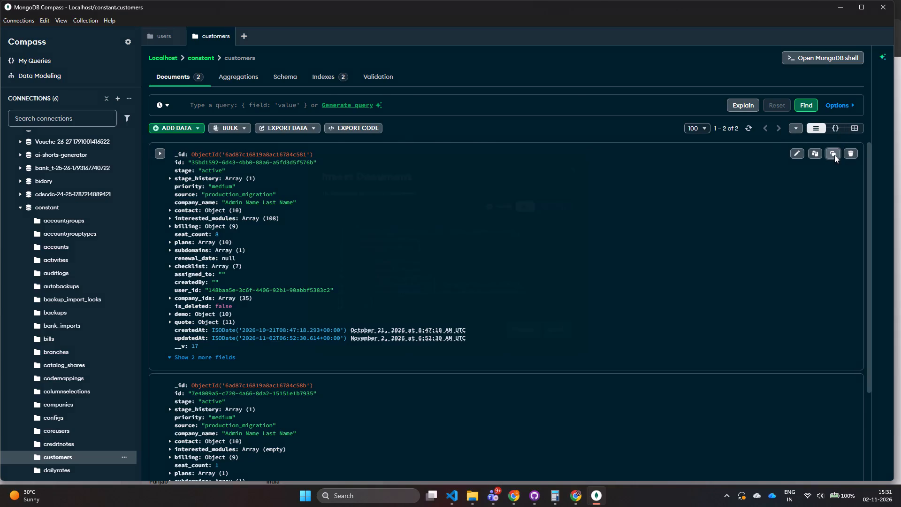
Fold the cloned document's nested fields from stage_history through company_ids, including contact, interested_modules, billing, plans, subdomains and checklist.
{"action": "scroll", "coordinate": [449, 338], "scroll_direction": "down", "scroll_amount": 13}
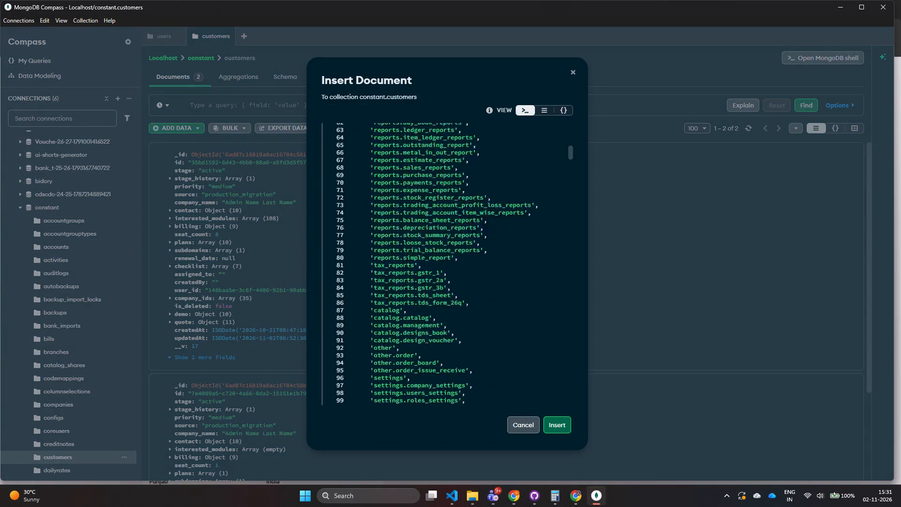
{"action": "scroll", "coordinate": [453, 333], "scroll_direction": "down", "scroll_amount": 13}
{"action": "scroll", "coordinate": [466, 339], "scroll_direction": "up", "scroll_amount": 20}
{"action": "scroll", "coordinate": [466, 339], "scroll_direction": "up", "scroll_amount": 3}
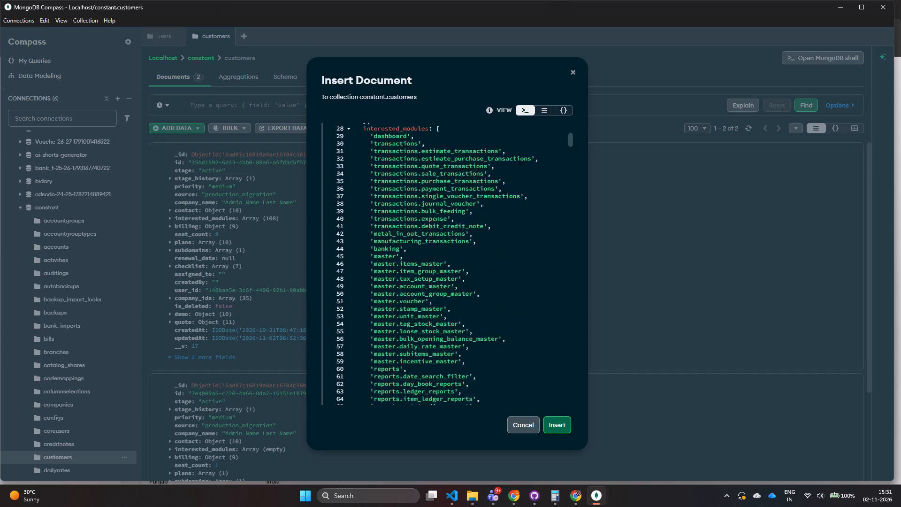
{"action": "scroll", "coordinate": [470, 375], "scroll_direction": "up", "scroll_amount": 14}
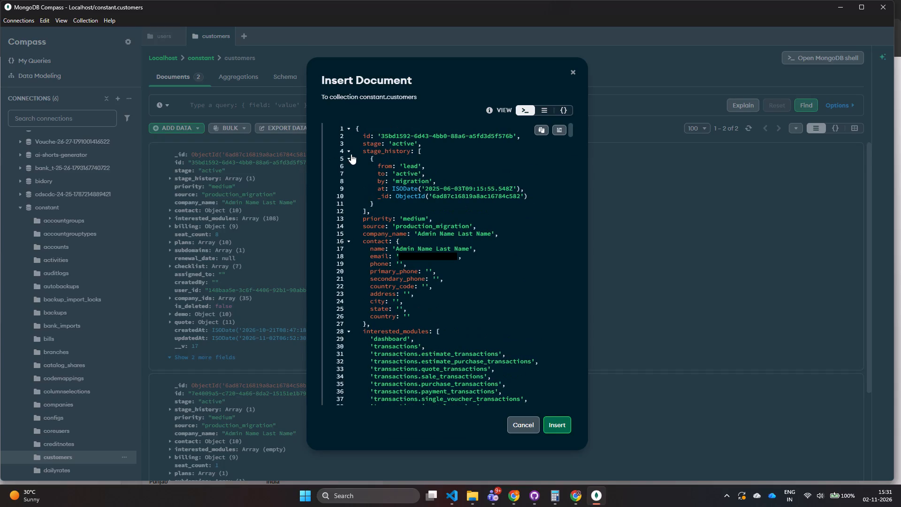
{"action": "left_click", "coordinate": [351, 152]}
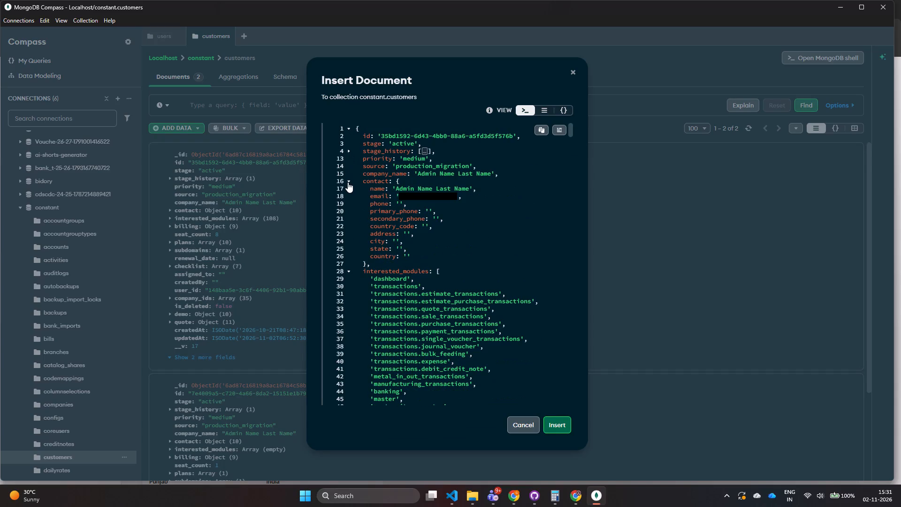
{"action": "left_click", "coordinate": [348, 182]}
{"action": "left_click", "coordinate": [349, 188]}
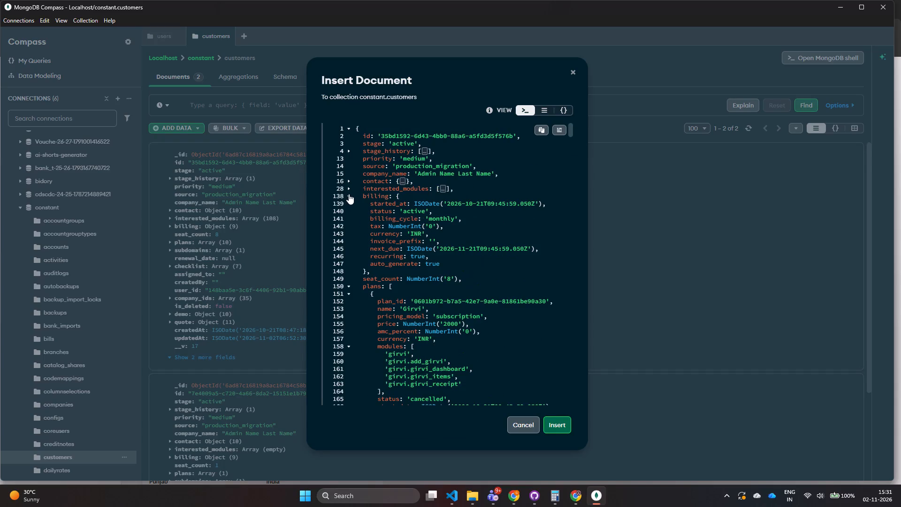
{"action": "left_click", "coordinate": [349, 194]}
{"action": "left_click", "coordinate": [349, 212]}
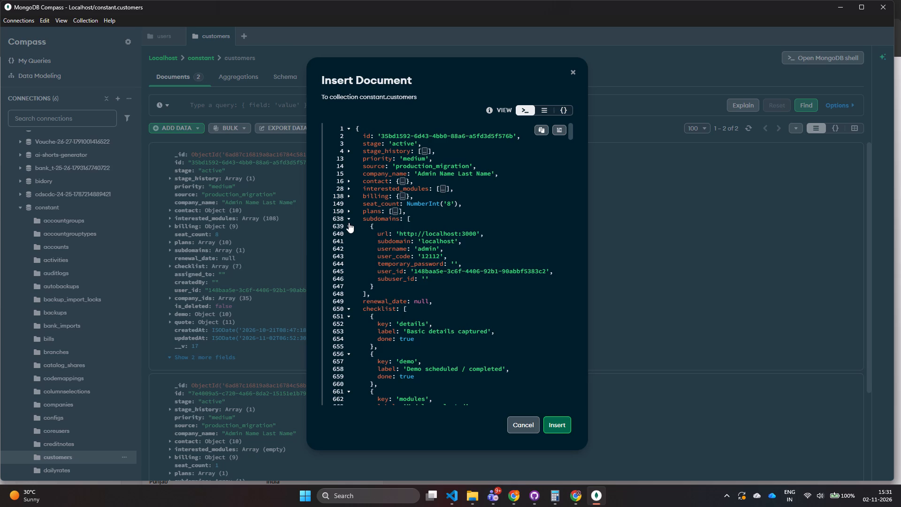
{"action": "left_click", "coordinate": [349, 220]}
{"action": "left_click", "coordinate": [348, 236]}
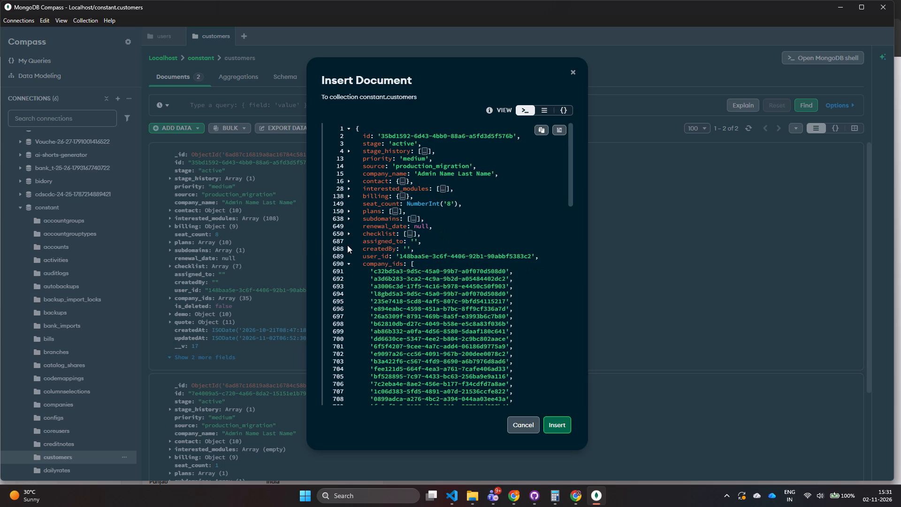
{"action": "left_click", "coordinate": [348, 267]}
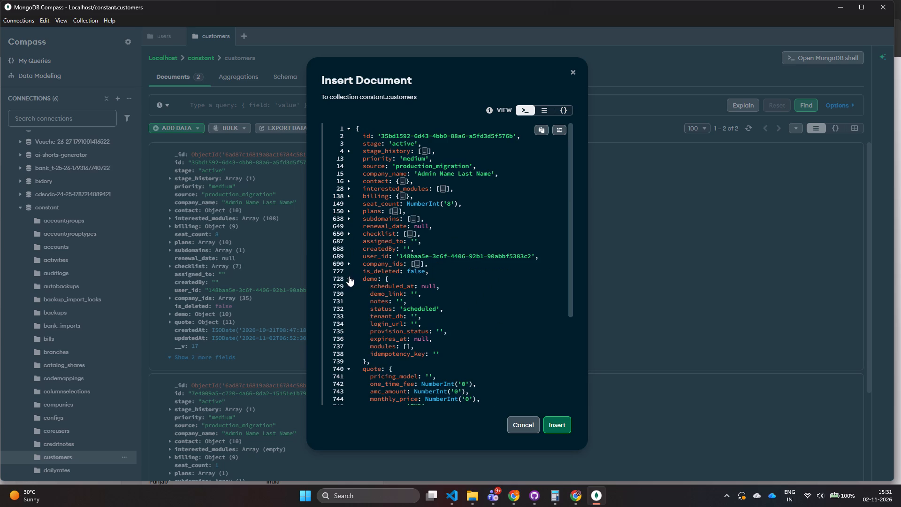
Remove every ID from the cloned document's company_ids, leaving an empty array on one line.
{"action": "left_click", "coordinate": [351, 263]}
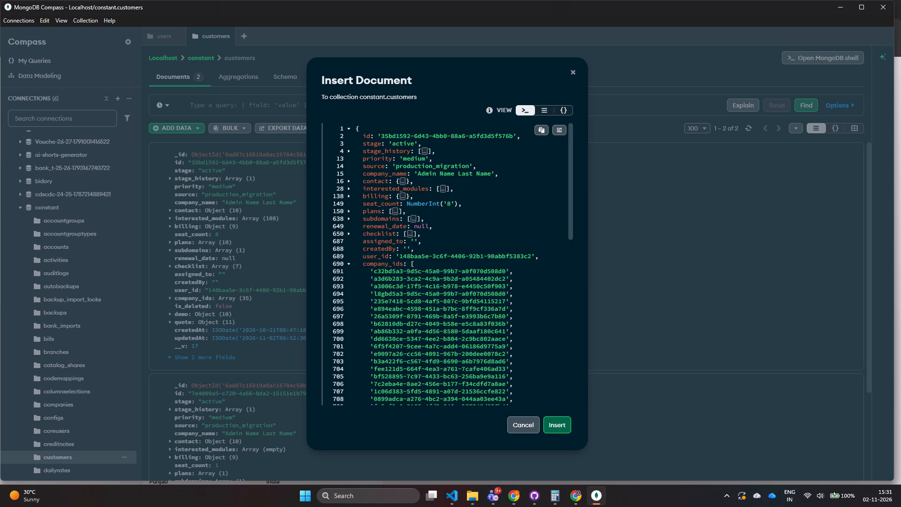
{"action": "left_click", "coordinate": [415, 267]}
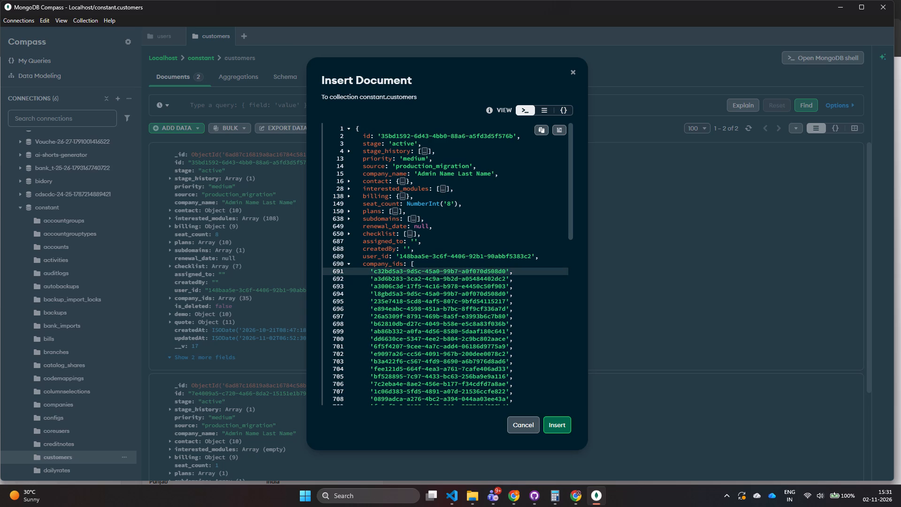
{"action": "left_click", "coordinate": [370, 273]}
{"action": "key", "text": "ctrl+Delete"}
{"action": "key", "text": "ctrl+Delete"}
{"action": "key", "text": "ctrl+Delete"}
{"action": "key", "text": "ctrl+Delete"}
{"action": "key", "text": "ctrl+Delete"}
{"action": "key", "text": "ctrl+Delete"}
{"action": "key", "text": "ctrl+Delete"}
{"action": "key", "text": "ctrl+Delete"}
{"action": "key", "text": "ctrl+Delete"}
{"action": "key", "text": "ctrl+Delete"}
{"action": "key", "text": "ctrl+Delete"}
{"action": "key", "text": "ctrl+Delete"}
{"action": "key", "text": "ctrl+Delete"}
{"action": "key", "text": "ctrl+Delete"}
{"action": "key", "text": "ctrl+Delete"}
{"action": "key", "text": "ctrl+Delete"}
{"action": "key", "text": "ctrl+Delete"}
{"action": "key", "text": "ctrl+Delete"}
{"action": "key", "text": "ctrl+Delete"}
{"action": "key", "text": "ctrl+Delete"}
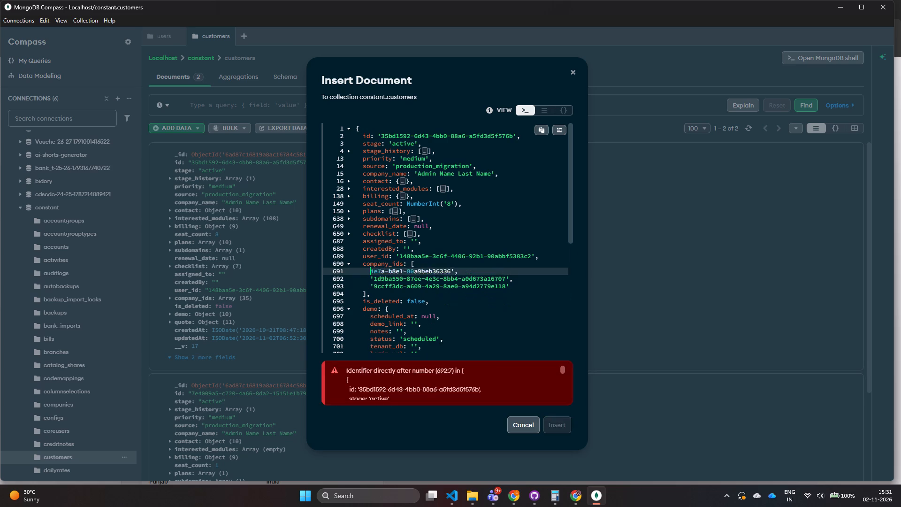
{"action": "key", "text": "ctrl+Delete"}
{"action": "key", "text": "ctrl+Delete"}
{"action": "key", "text": "ctrl+Delete"}
{"action": "key", "text": "ctrl+Delete"}
{"action": "key", "text": "ctrl+Delete"}
{"action": "key", "text": "ctrl+Delete"}
{"action": "key", "text": "ctrl+Delete"}
{"action": "key", "text": "ctrl+Delete"}
{"action": "key", "text": "ctrl+Delete"}
{"action": "key", "text": "ctrl+Delete"}
{"action": "key", "text": "ctrl+Delete"}
{"action": "key", "text": "ctrl+Delete"}
{"action": "key", "text": "ctrl+Delete"}
{"action": "key", "text": "ctrl+Delete"}
{"action": "key", "text": "ctrl+Delete"}
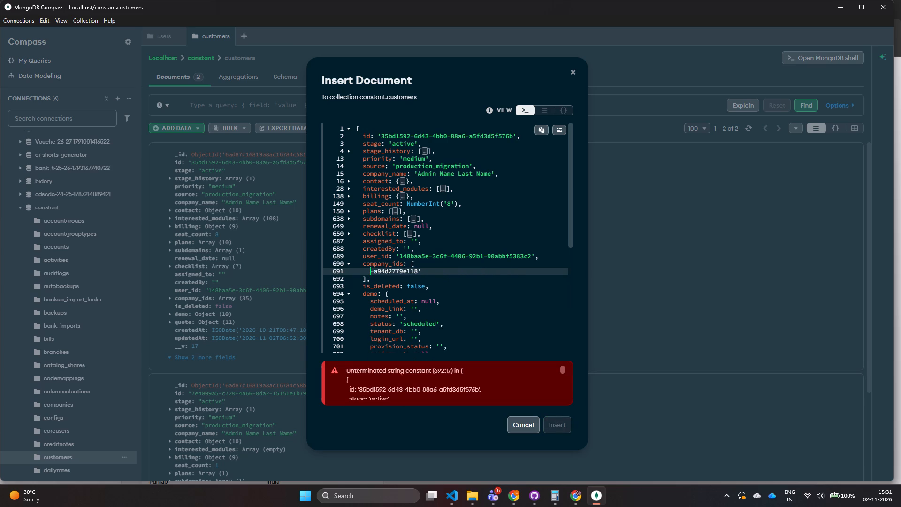
{"action": "key", "text": "ctrl+z"}
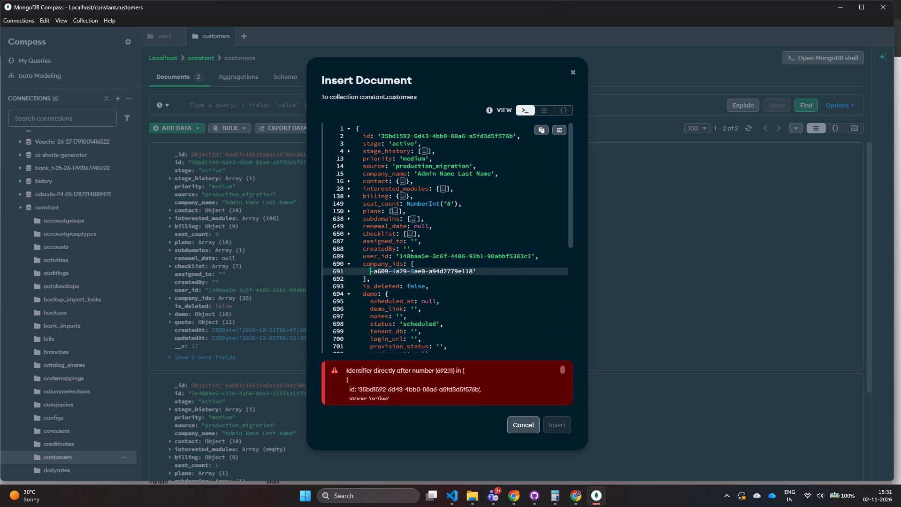
{"action": "key", "text": "ctrl+Delete"}
{"action": "key", "text": "ctrl+Delete"}
{"action": "key", "text": "ctrl+Delete"}
{"action": "key", "text": "ctrl+Delete"}
{"action": "key", "text": "ctrl+Delete"}
{"action": "key", "text": "ctrl+Delete"}
{"action": "key", "text": "ctrl+Delete"}
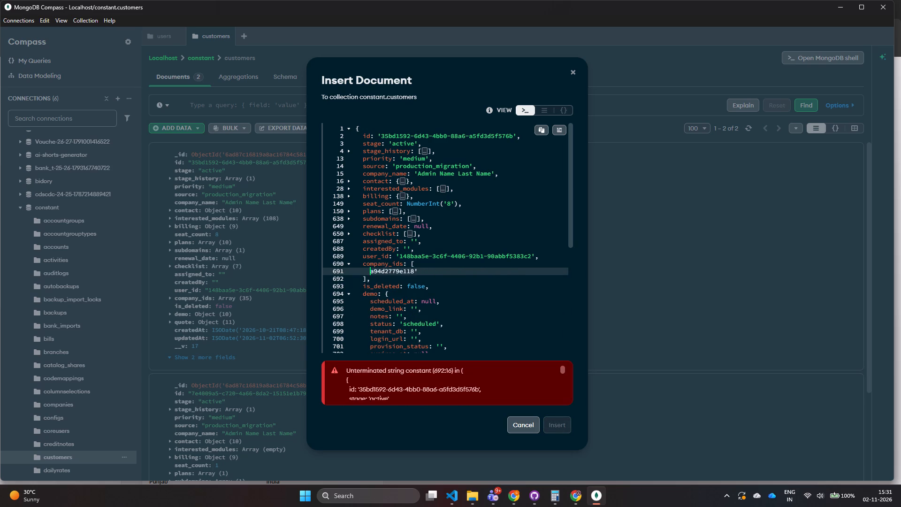
{"action": "key", "text": "ctrl+Delete"}
{"action": "key", "text": "ctrl+Delete"}
{"action": "key", "text": "ctrl+Delete"}
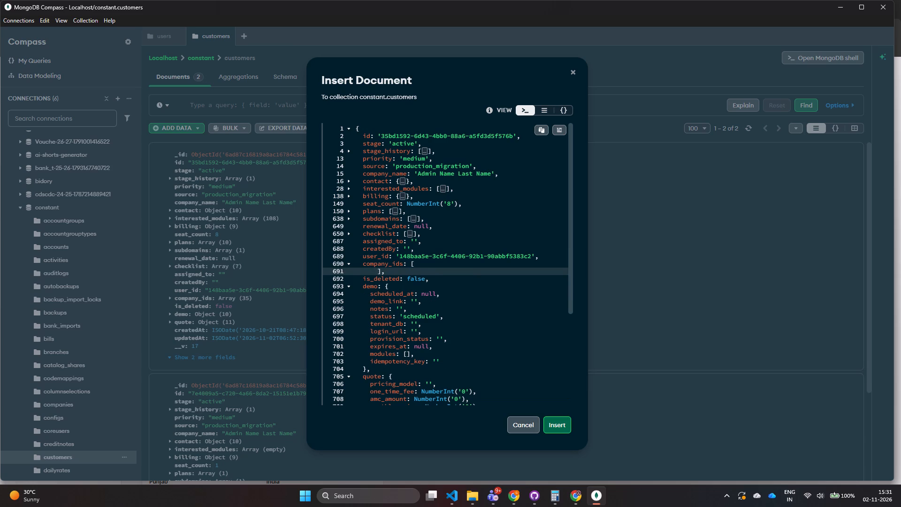
{"action": "key", "text": "BackSpace"}
{"action": "key", "text": "BackSpace"}
{"action": "key", "text": "BackSpace"}
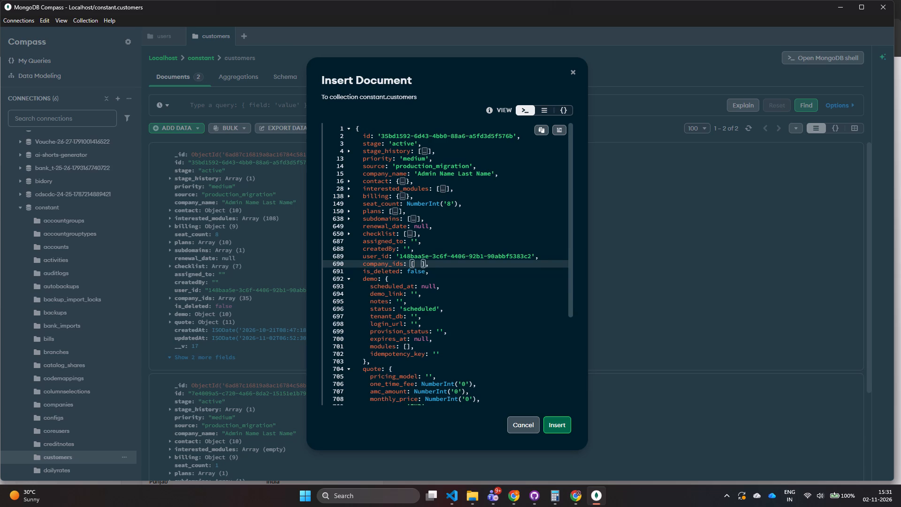
{"action": "key", "text": "ctrl+Delete"}
Fold the demo and quote objects in the cloned document.
{"action": "left_click", "coordinate": [350, 278]}
{"action": "left_click", "coordinate": [348, 284]}
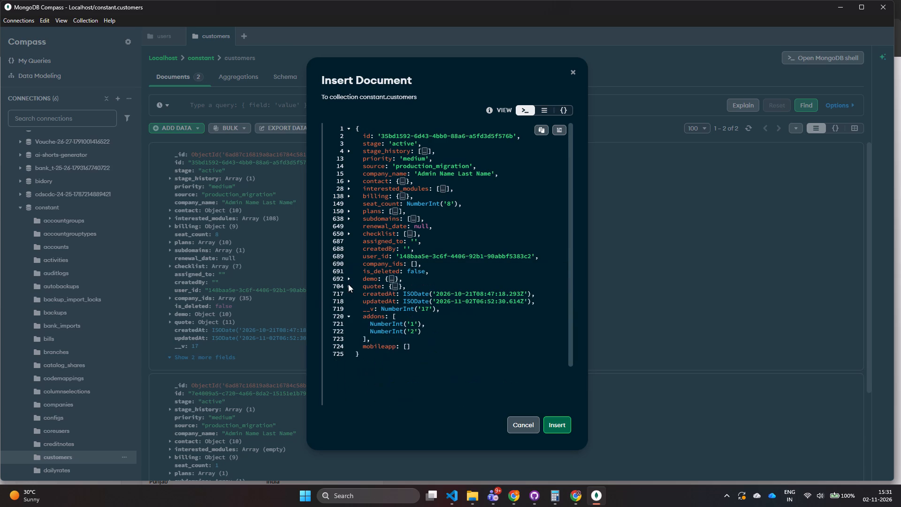
{"action": "scroll", "coordinate": [407, 358], "scroll_direction": "up", "scroll_amount": 2}
{"action": "scroll", "coordinate": [457, 335], "scroll_direction": "up", "scroll_amount": 3}
{"action": "left_click_drag", "start_coordinate": [399, 277], "coordinate": [529, 279]}
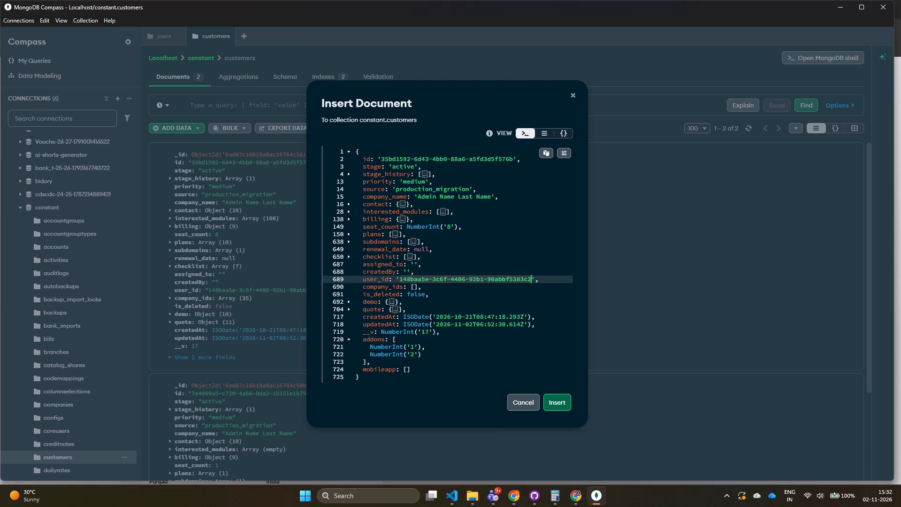
{"action": "left_click_drag", "start_coordinate": [529, 279], "coordinate": [529, 278]}
{"action": "key", "text": "BackSpace"}
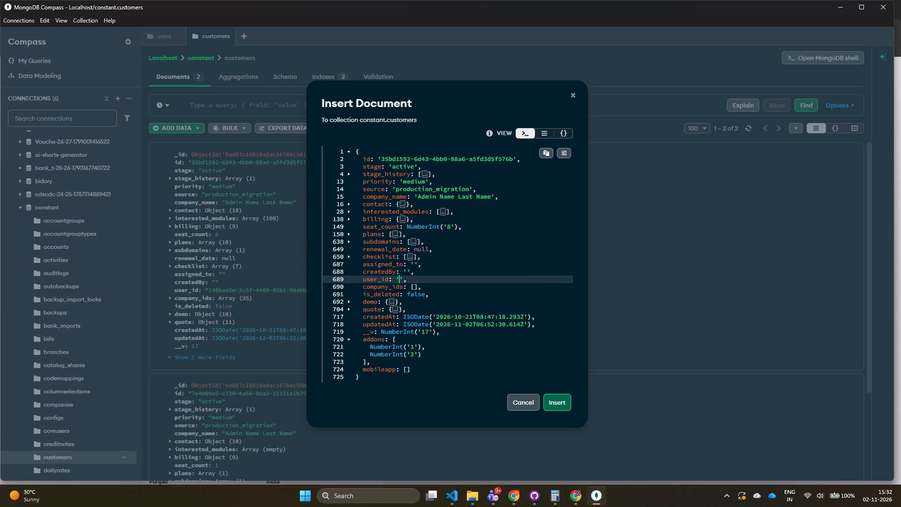
{"action": "key", "text": "super+v"}
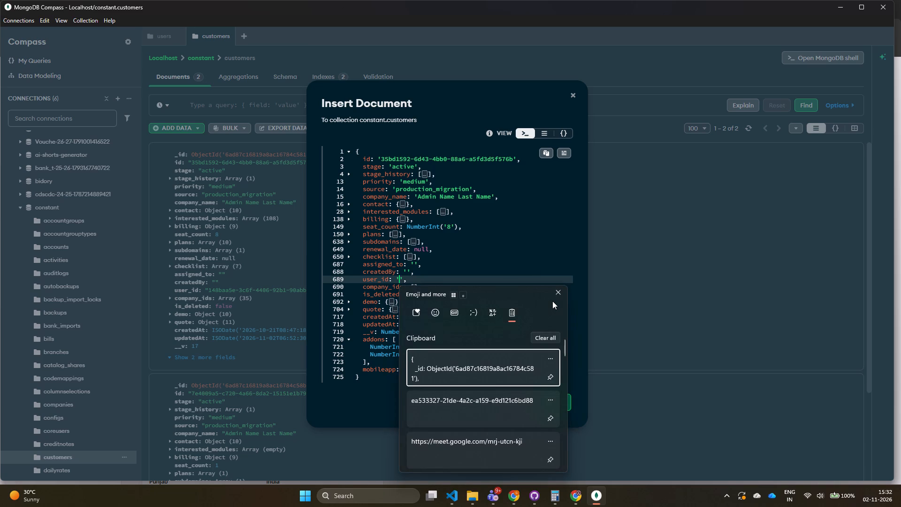
{"action": "key", "text": "Down"}
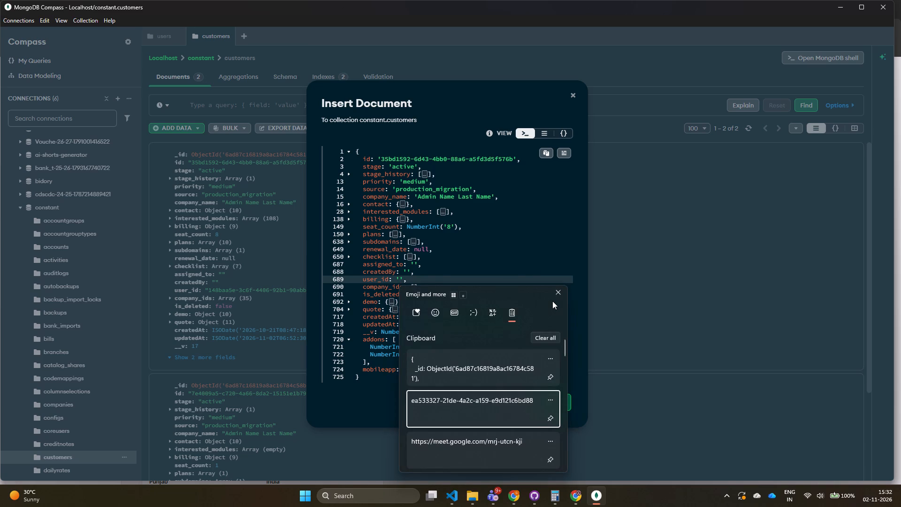
{"action": "key", "text": "Return"}
{"action": "key", "text": "ctrl+v"}
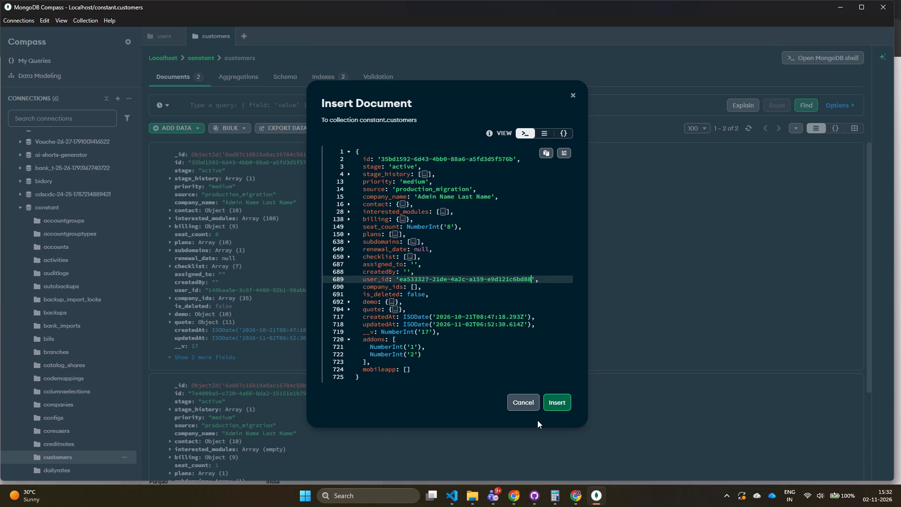
{"action": "left_click", "coordinate": [560, 403]}
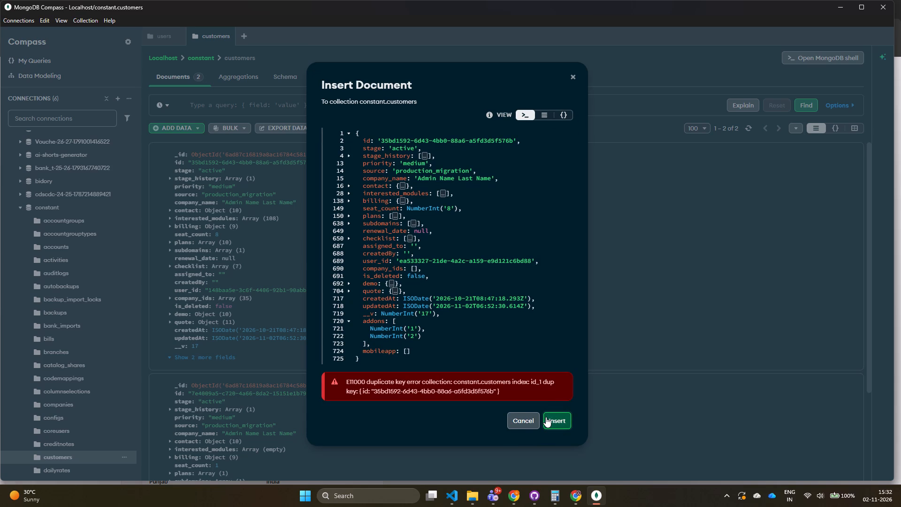
Change the last character of the cloned document's id to s and insert the document into constant.customers.
{"action": "left_click", "coordinate": [512, 141]}
{"action": "key", "text": "BackSpace"}
{"action": "key", "text": "s"}
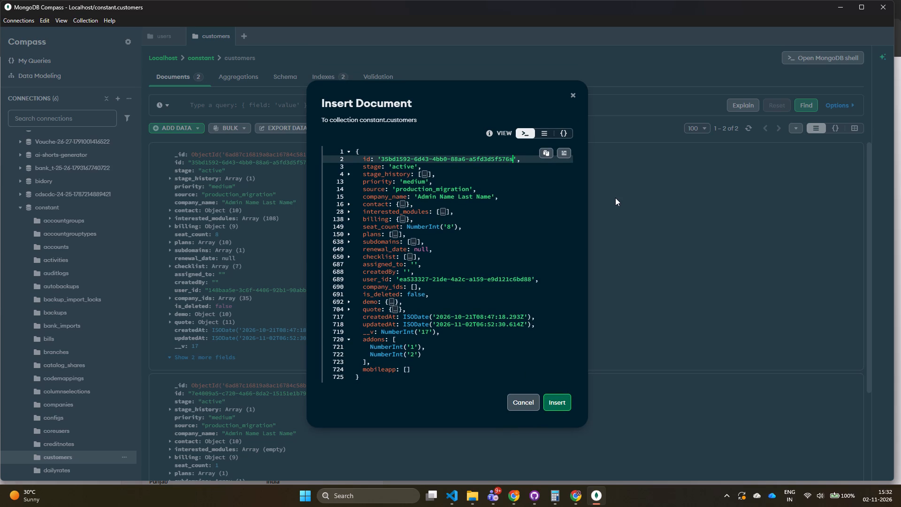
{"action": "left_click", "coordinate": [563, 404]}
{"action": "left_click", "coordinate": [842, 13]}
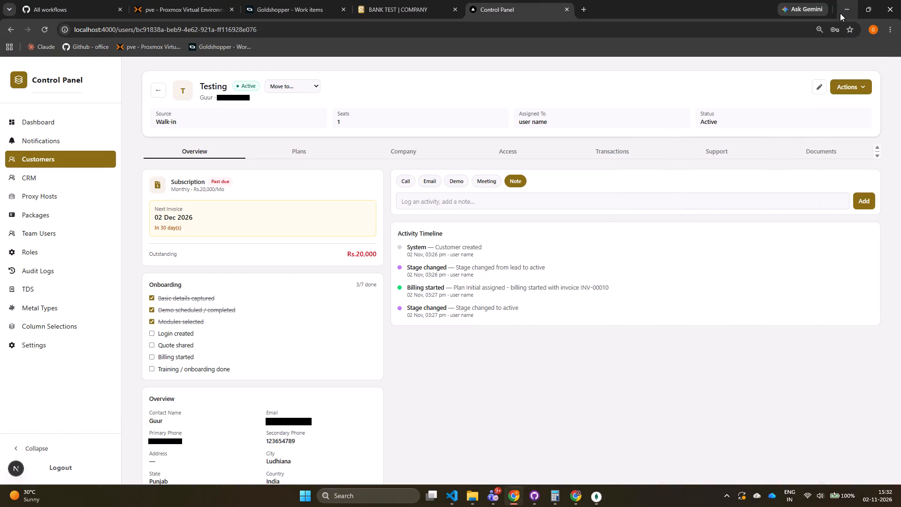
{"action": "left_click", "coordinate": [153, 91]}
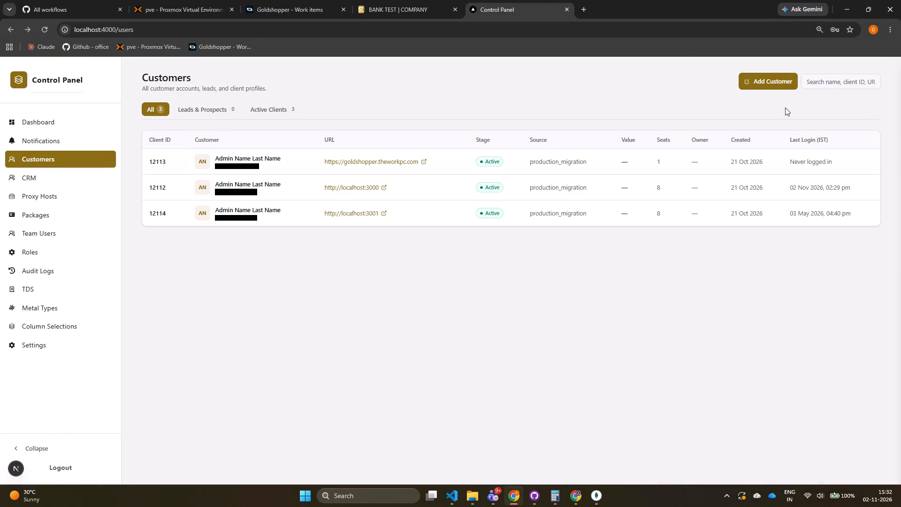
{"action": "left_click", "coordinate": [414, 211]}
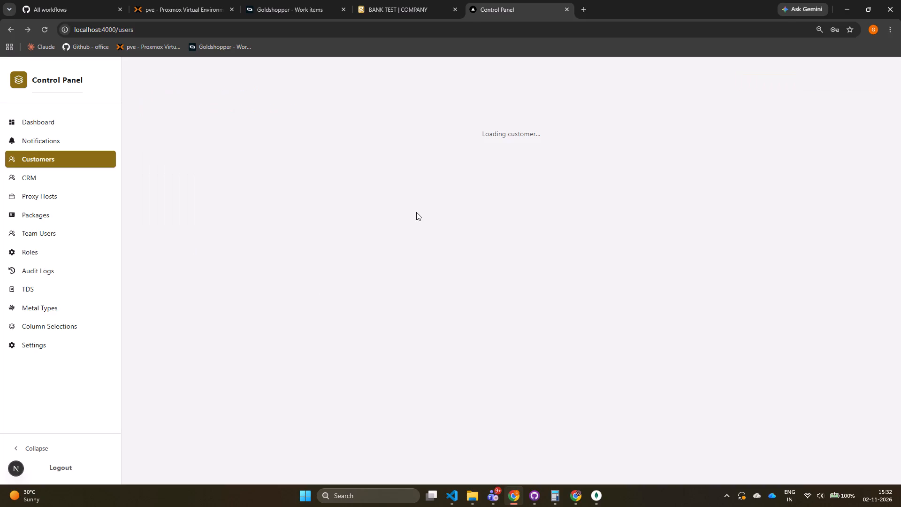
{"action": "left_click", "coordinate": [288, 146]}
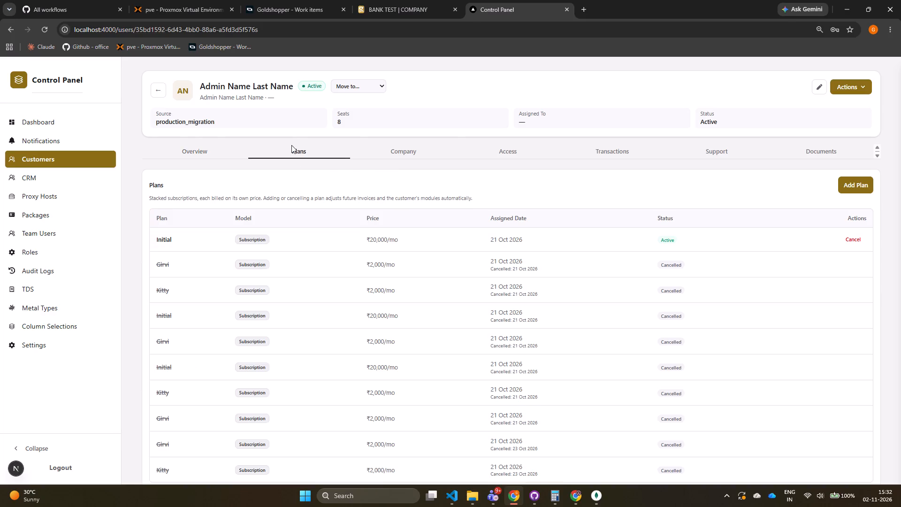
{"action": "scroll", "coordinate": [488, 256], "scroll_direction": "down", "scroll_amount": 6}
{"action": "scroll", "coordinate": [466, 268], "scroll_direction": "up", "scroll_amount": 3}
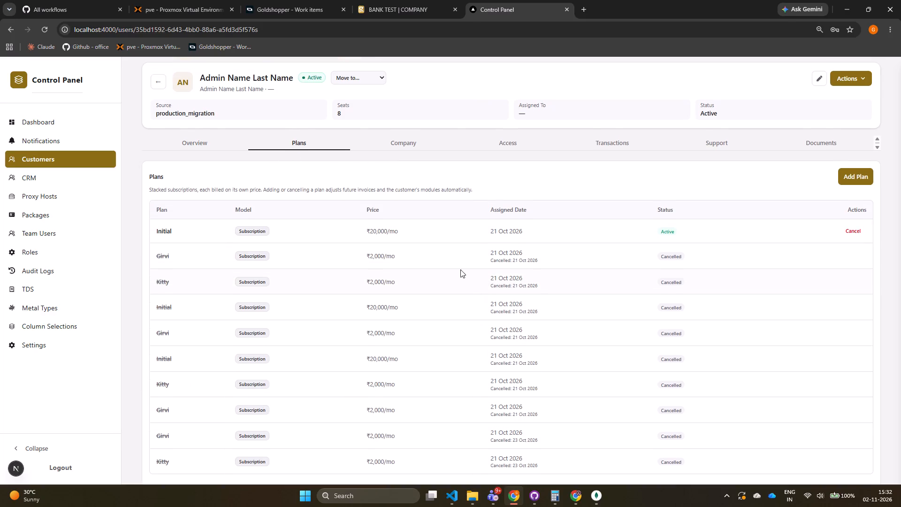
{"action": "scroll", "coordinate": [460, 269], "scroll_direction": "up", "scroll_amount": 2}
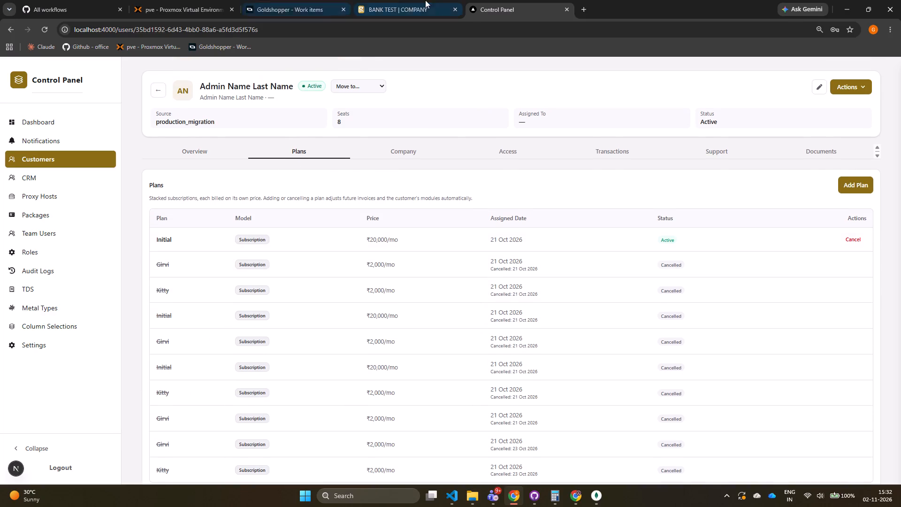
Switch to Visual Studio Code and split the control-panel terminal to get a new PowerShell prompt beside the running servers.
{"action": "left_click", "coordinate": [462, 495]}
{"action": "scroll", "coordinate": [169, 422], "scroll_direction": "up", "scroll_amount": 5}
{"action": "scroll", "coordinate": [249, 429], "scroll_direction": "down", "scroll_amount": 4}
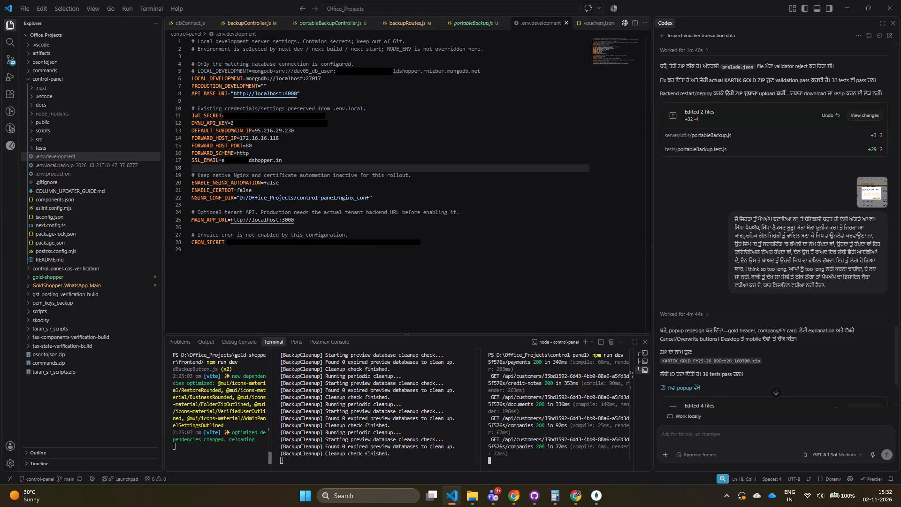
{"action": "scroll", "coordinate": [252, 437], "scroll_direction": "down", "scroll_amount": 2}
{"action": "scroll", "coordinate": [351, 451], "scroll_direction": "down", "scroll_amount": 4}
{"action": "scroll", "coordinate": [378, 444], "scroll_direction": "up", "scroll_amount": 4}
{"action": "scroll", "coordinate": [381, 442], "scroll_direction": "down", "scroll_amount": 9}
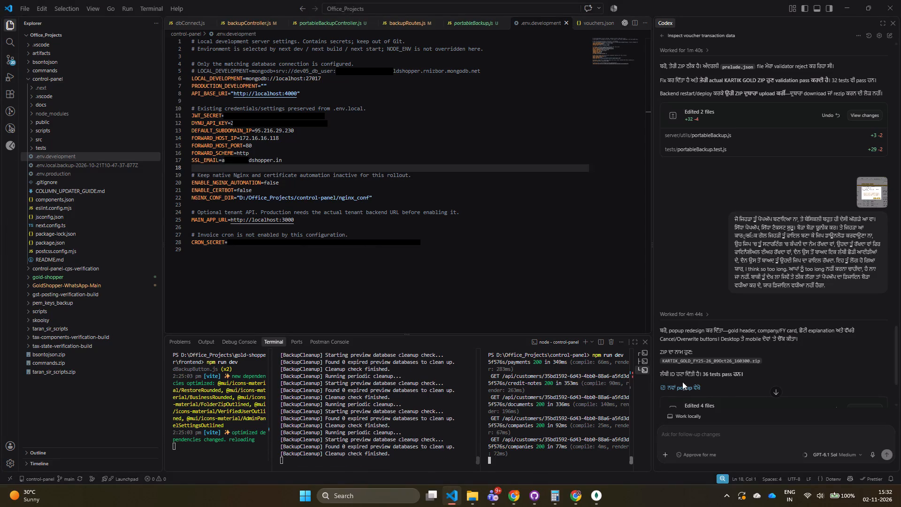
{"action": "left_click", "coordinate": [598, 342]}
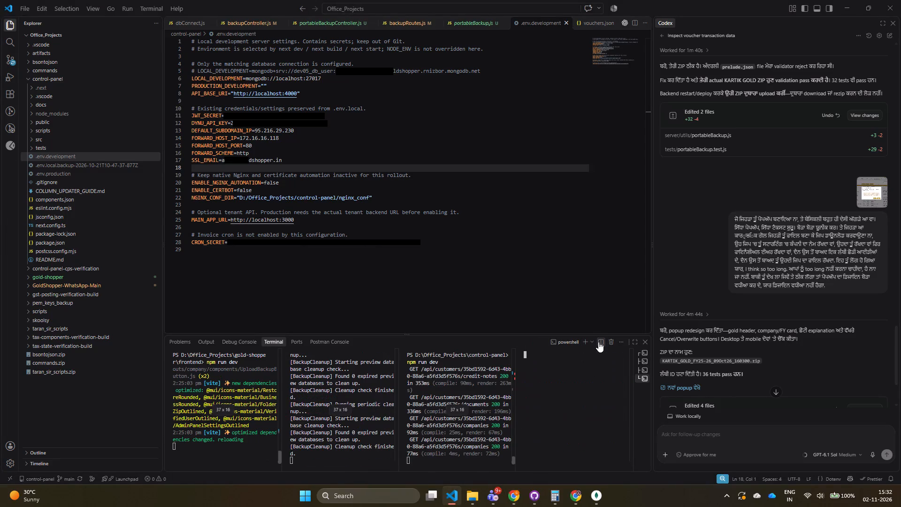
{"action": "left_click", "coordinate": [550, 370]}
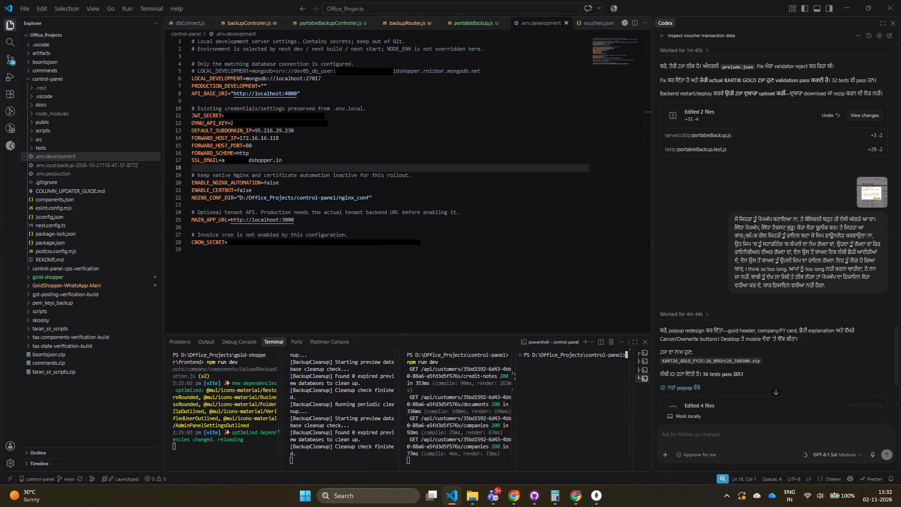
Change the new terminal's directory to gold-shopper\frontend and start a second dev server with npm run dev.
{"action": "type", "text": "cd.."}
{"action": "key", "text": "Return"}
{"action": "type", "text": "cd"}
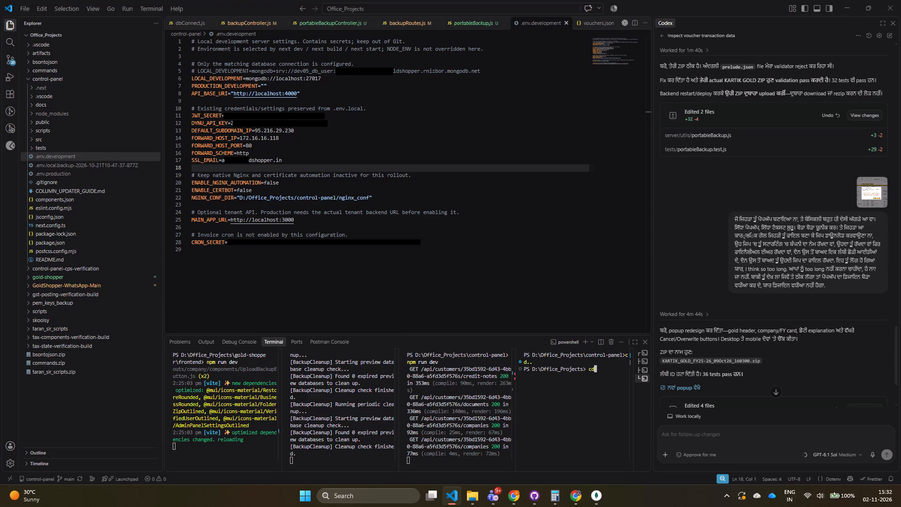
{"action": "key", "text": "space"}
{"action": "key", "text": "g"}
{"action": "key", "text": "Tab"}
{"action": "key", "text": "f"}
{"action": "key", "text": "Tab"}
{"action": "key", "text": "Return"}
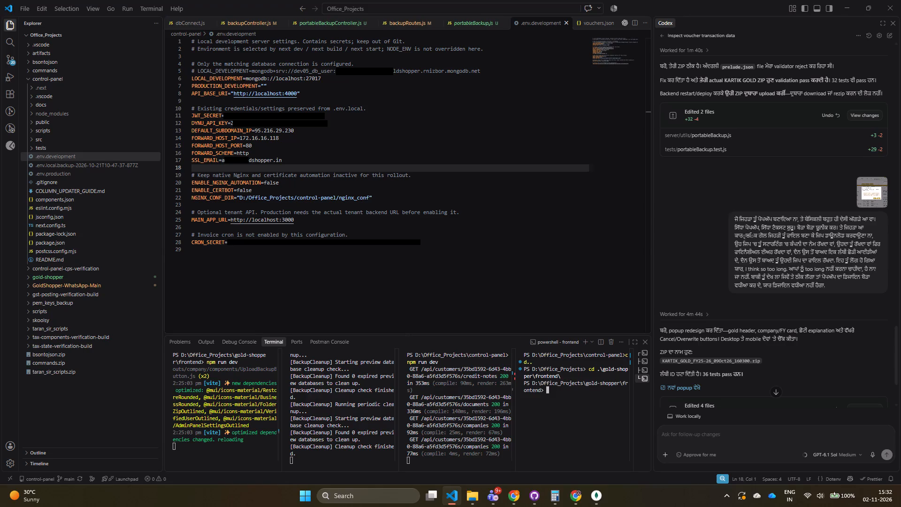